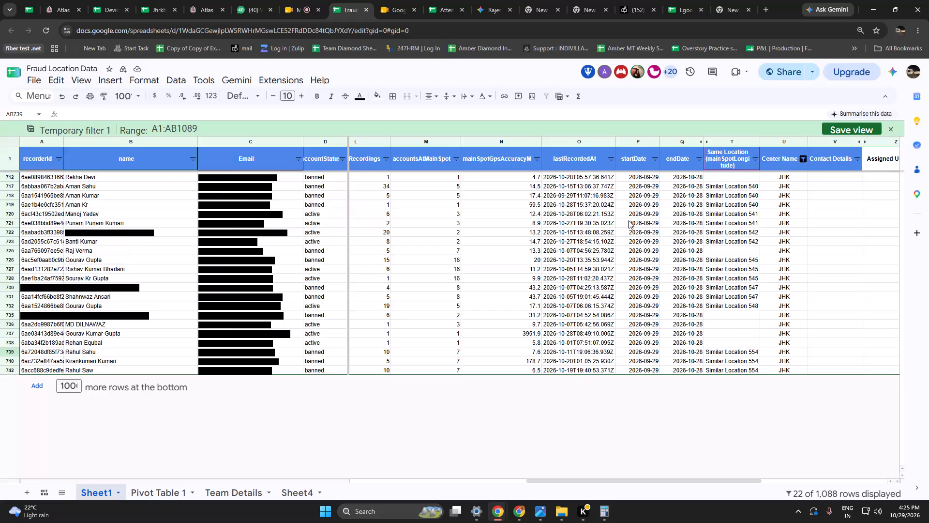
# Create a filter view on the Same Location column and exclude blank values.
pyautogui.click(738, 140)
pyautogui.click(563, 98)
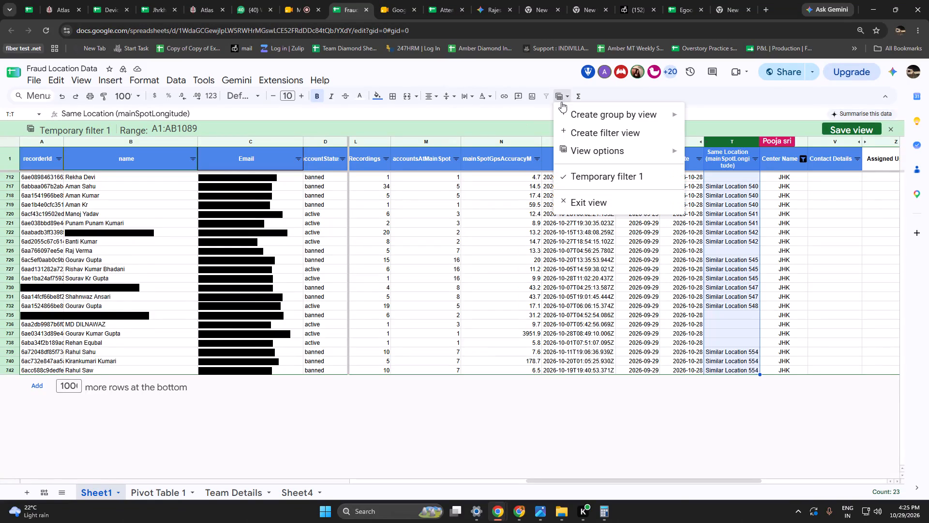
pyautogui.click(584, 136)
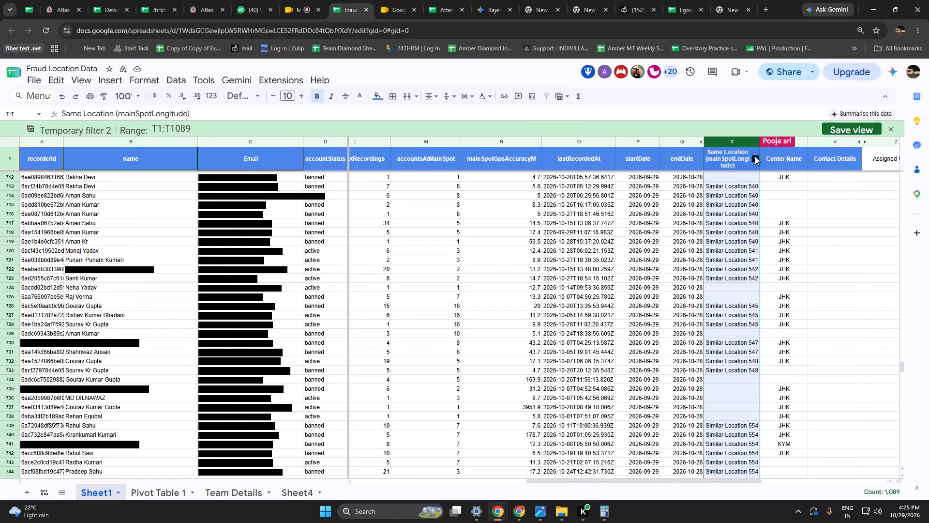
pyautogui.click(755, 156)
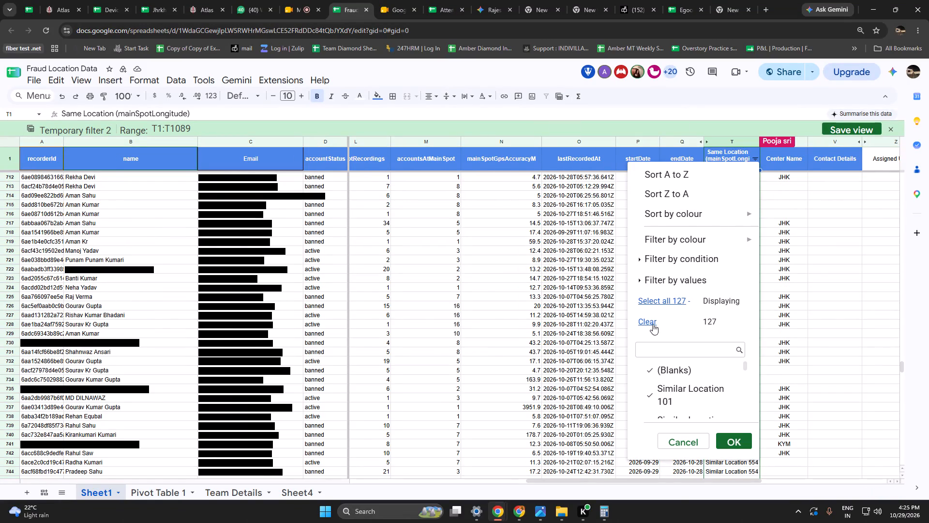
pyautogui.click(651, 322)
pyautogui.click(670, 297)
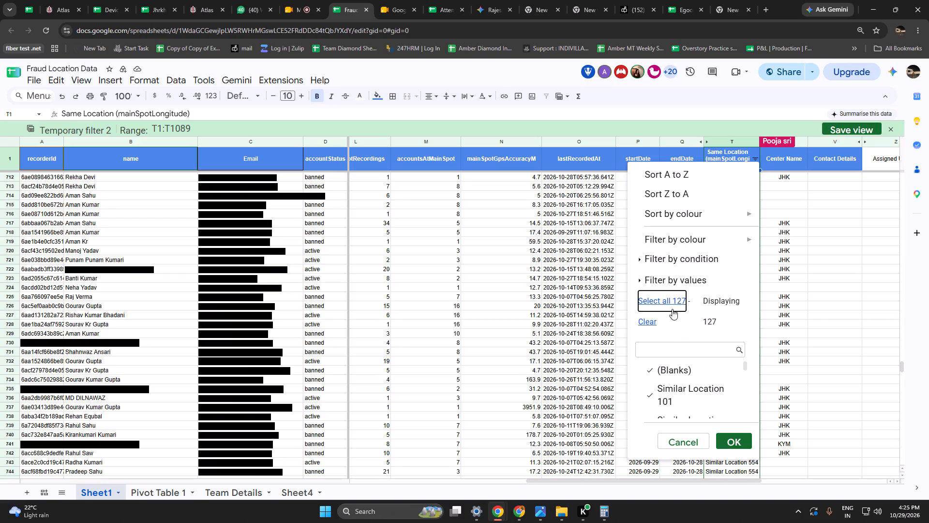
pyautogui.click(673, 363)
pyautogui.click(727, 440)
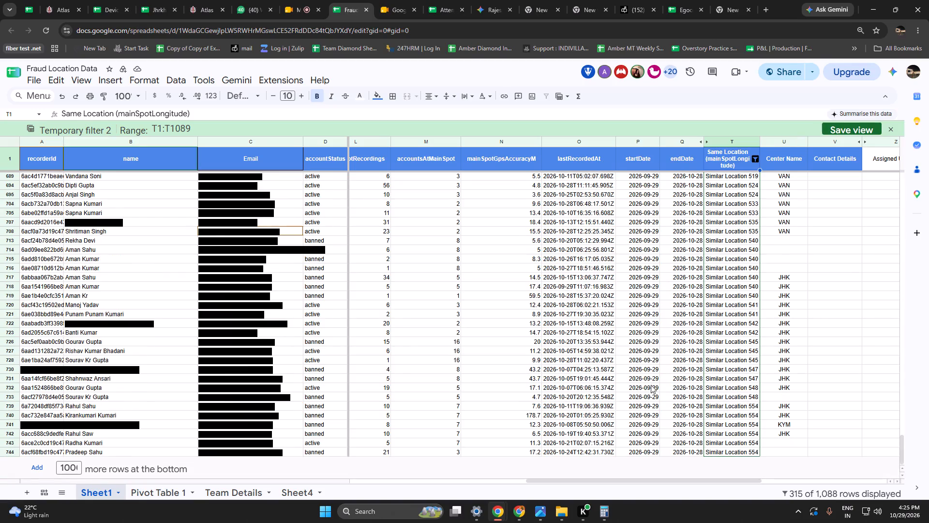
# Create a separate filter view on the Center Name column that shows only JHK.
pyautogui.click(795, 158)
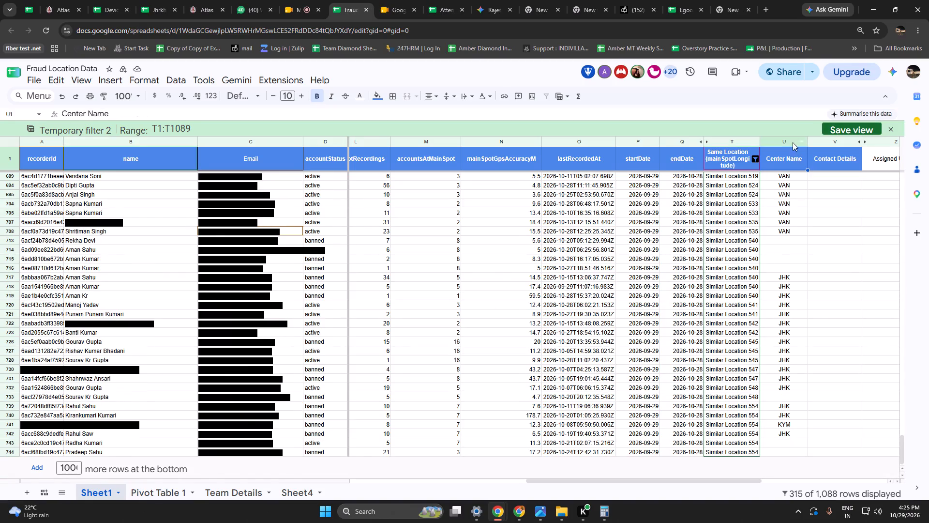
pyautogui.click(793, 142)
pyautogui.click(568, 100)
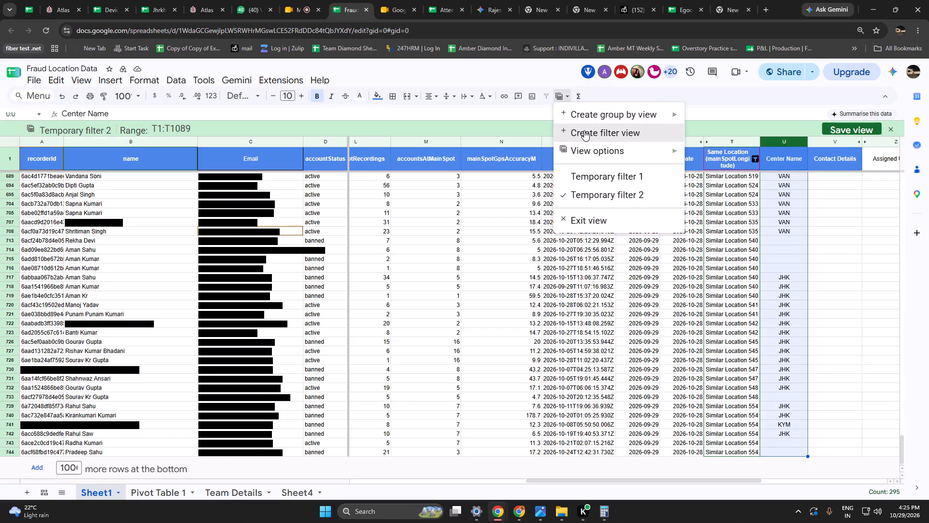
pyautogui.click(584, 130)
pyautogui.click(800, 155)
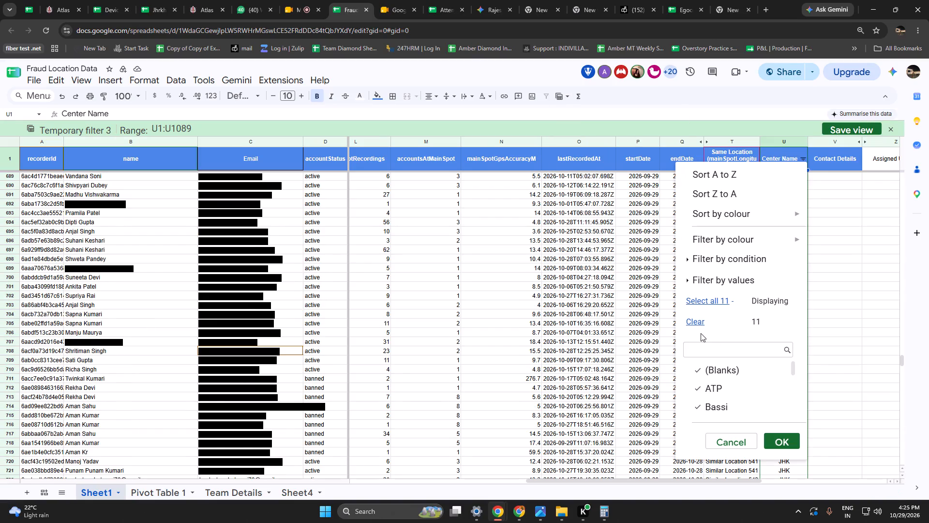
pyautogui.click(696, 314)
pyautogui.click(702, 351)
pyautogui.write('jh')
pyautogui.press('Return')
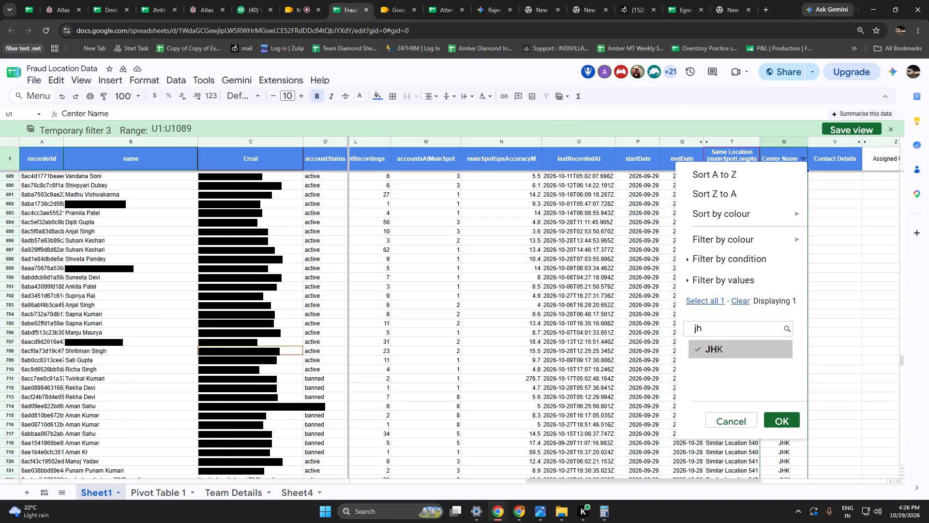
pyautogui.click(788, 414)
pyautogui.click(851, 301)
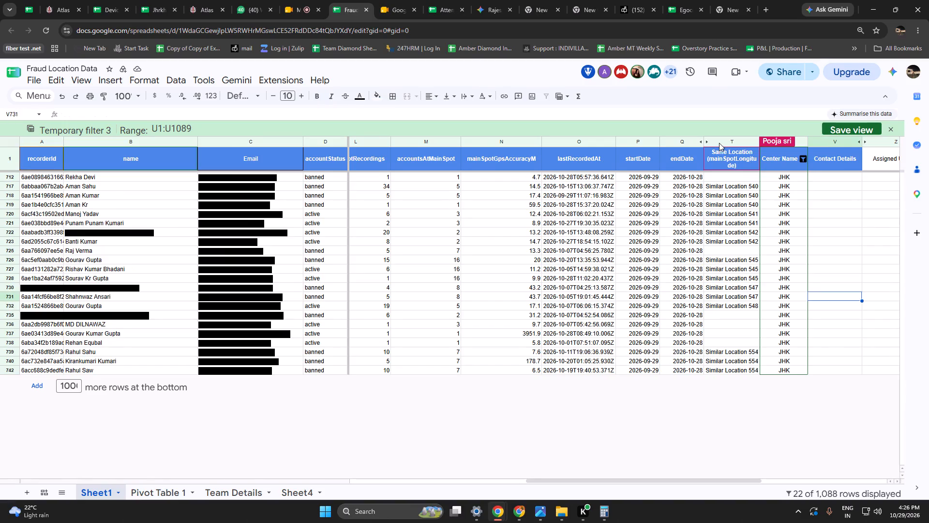
# Create a filter view covering both the Same Location and Center Name columns, and exclude blanks from Same Location.
pyautogui.moveTo(719, 143); pyautogui.dragTo(770, 149)
pyautogui.click(561, 94)
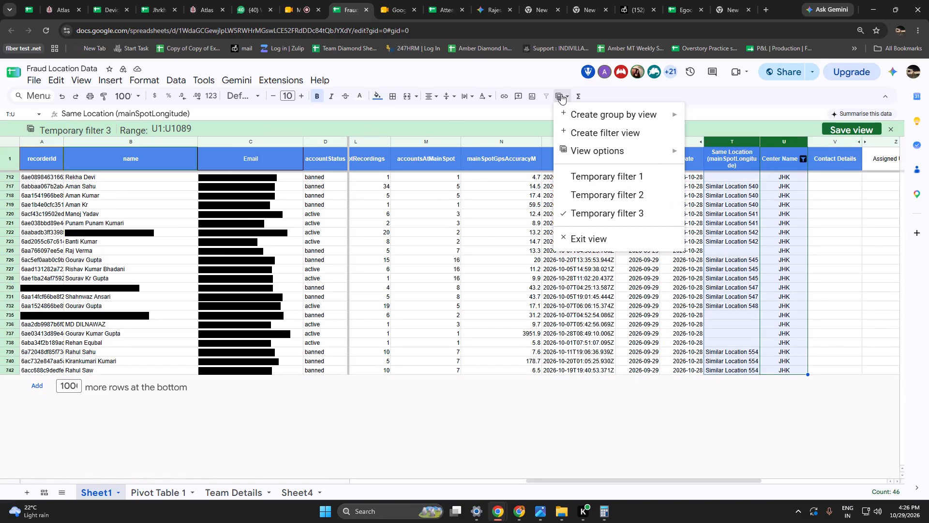
pyautogui.click(579, 135)
pyautogui.click(756, 160)
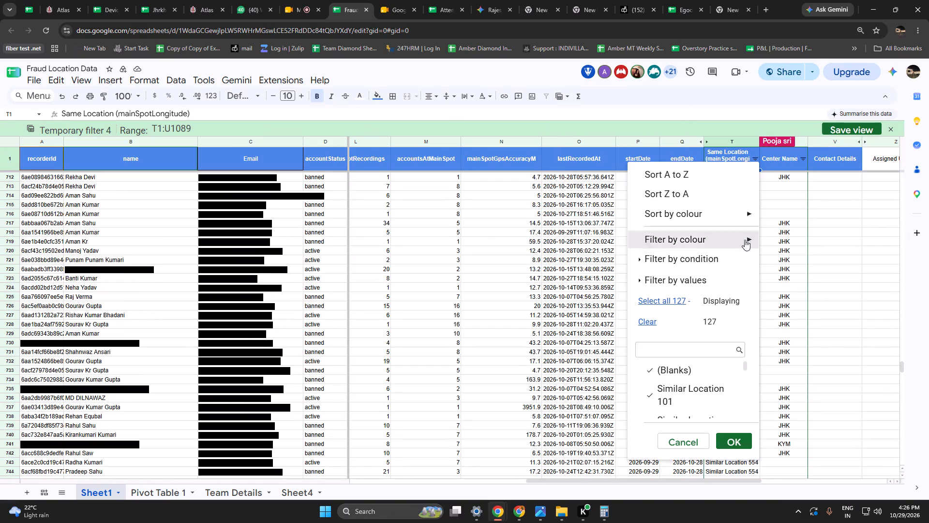
pyautogui.click(681, 365)
pyautogui.click(734, 442)
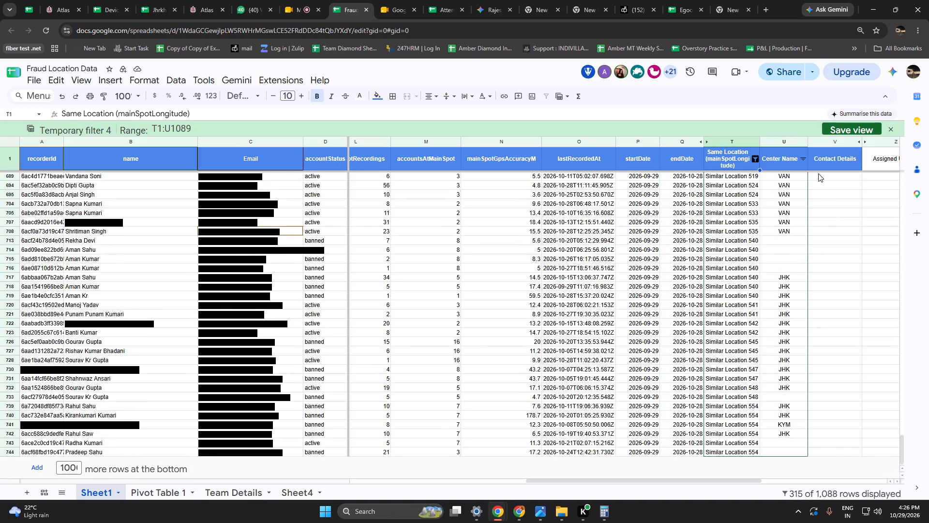
# Filter the Center Name column to show only JHK.
pyautogui.click(803, 159)
pyautogui.click(740, 297)
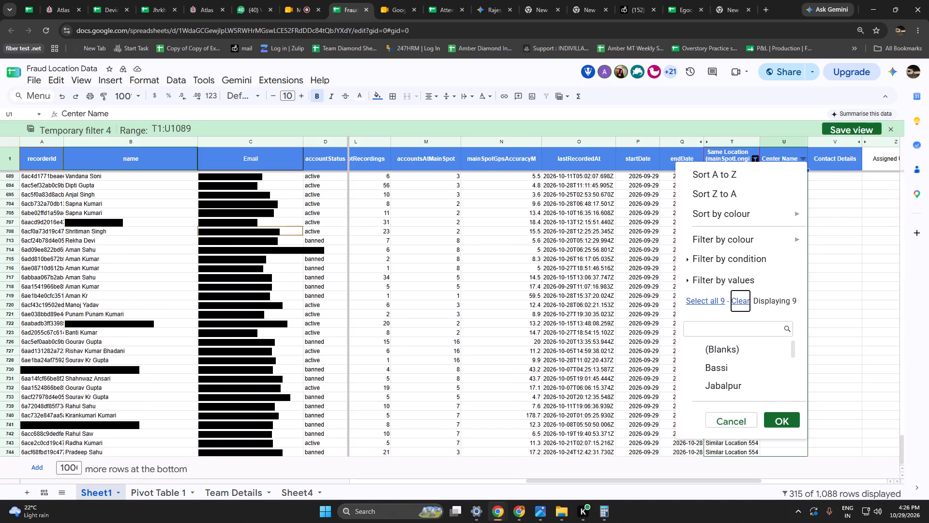
pyautogui.click(714, 323)
pyautogui.write('jhk')
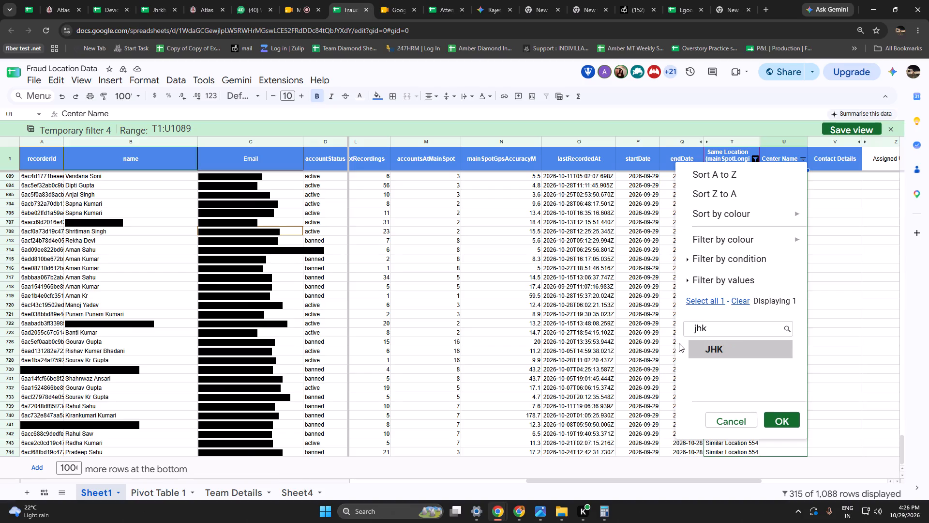
pyautogui.click(716, 353)
pyautogui.click(773, 418)
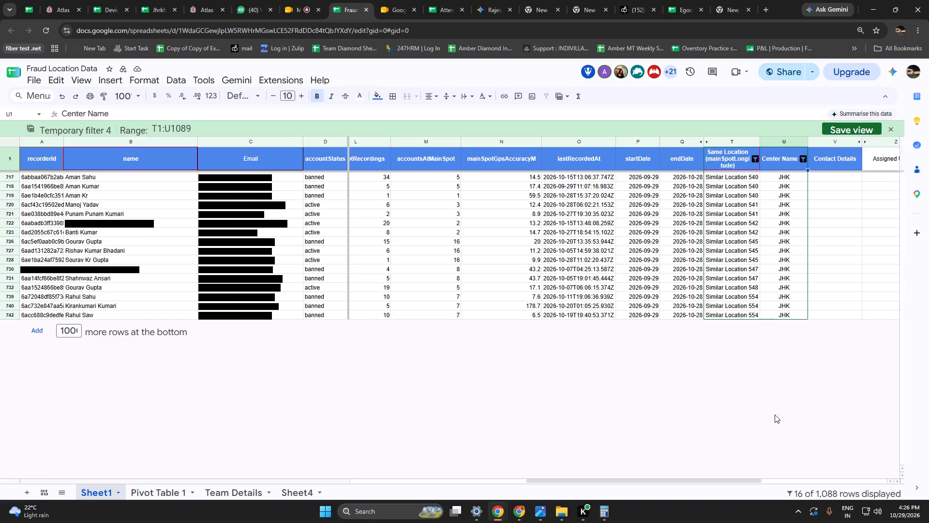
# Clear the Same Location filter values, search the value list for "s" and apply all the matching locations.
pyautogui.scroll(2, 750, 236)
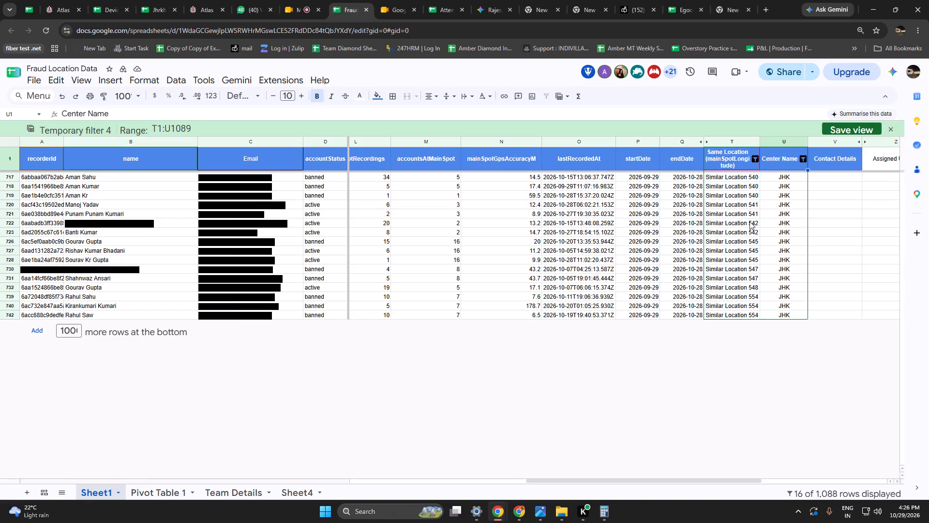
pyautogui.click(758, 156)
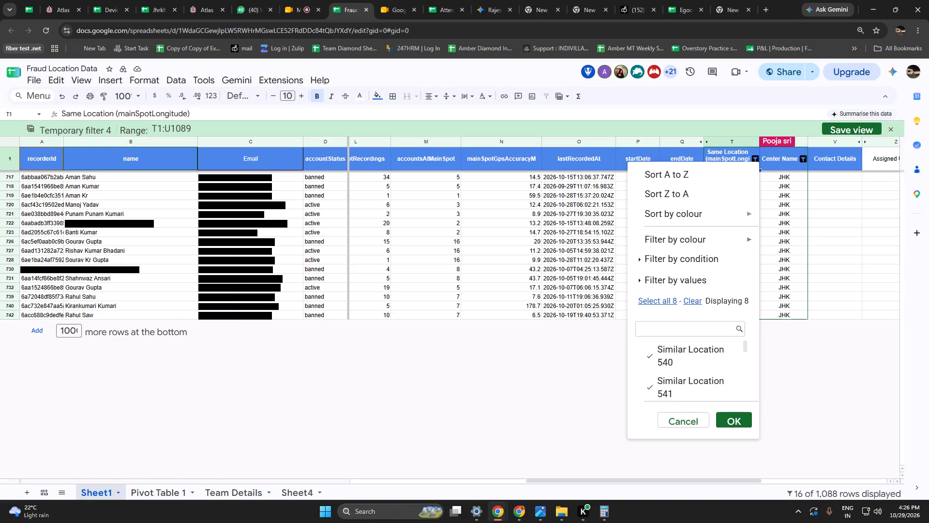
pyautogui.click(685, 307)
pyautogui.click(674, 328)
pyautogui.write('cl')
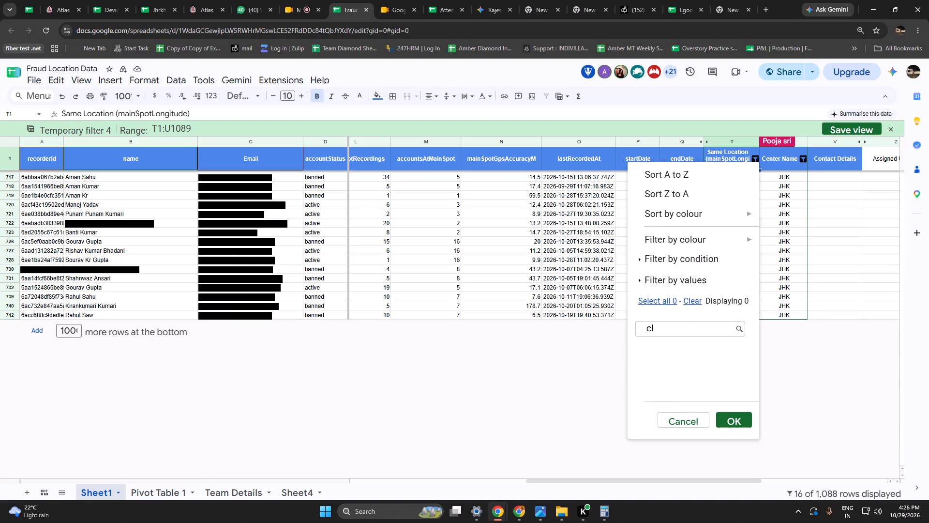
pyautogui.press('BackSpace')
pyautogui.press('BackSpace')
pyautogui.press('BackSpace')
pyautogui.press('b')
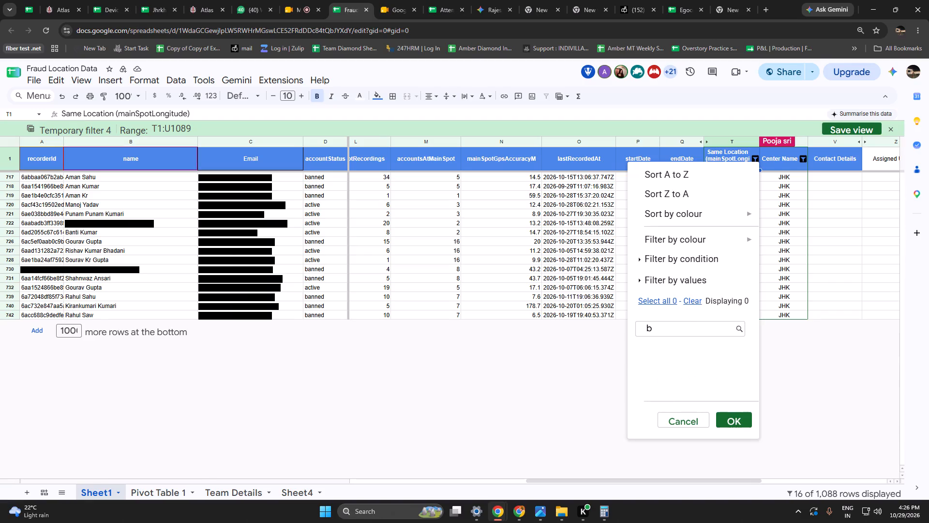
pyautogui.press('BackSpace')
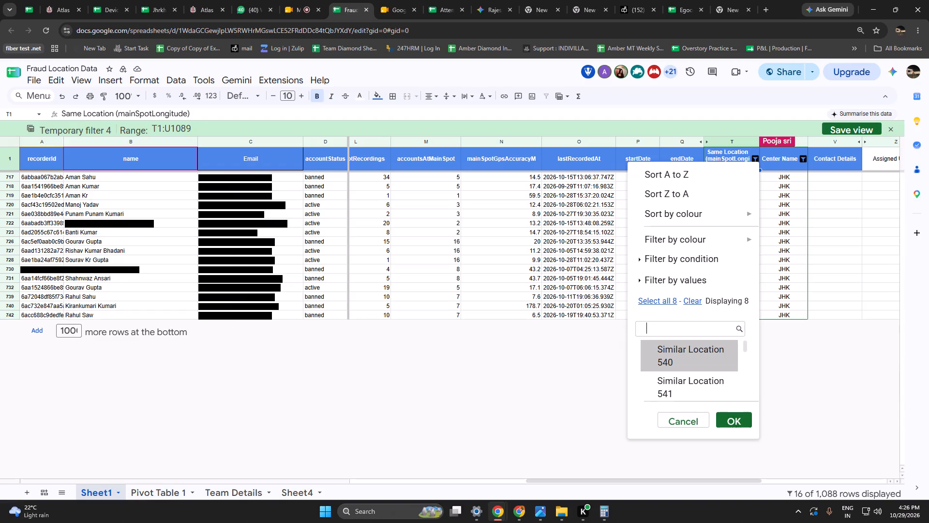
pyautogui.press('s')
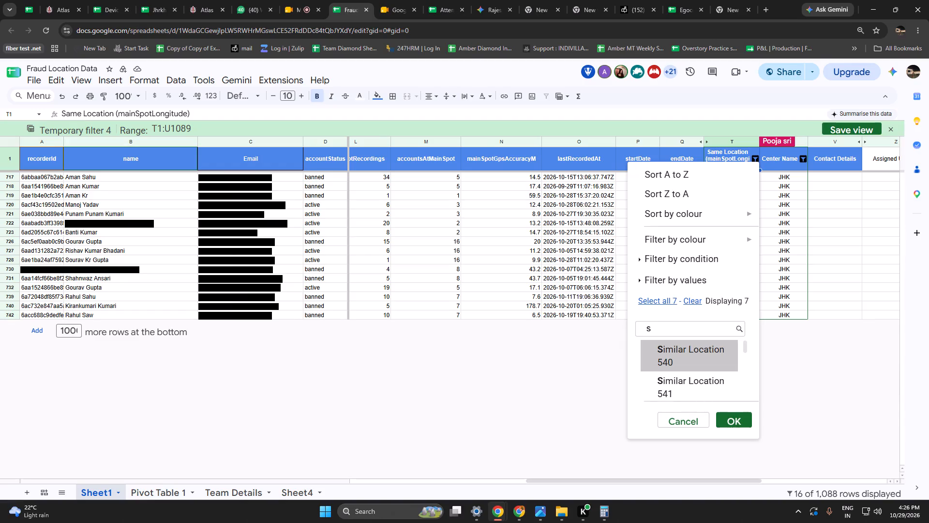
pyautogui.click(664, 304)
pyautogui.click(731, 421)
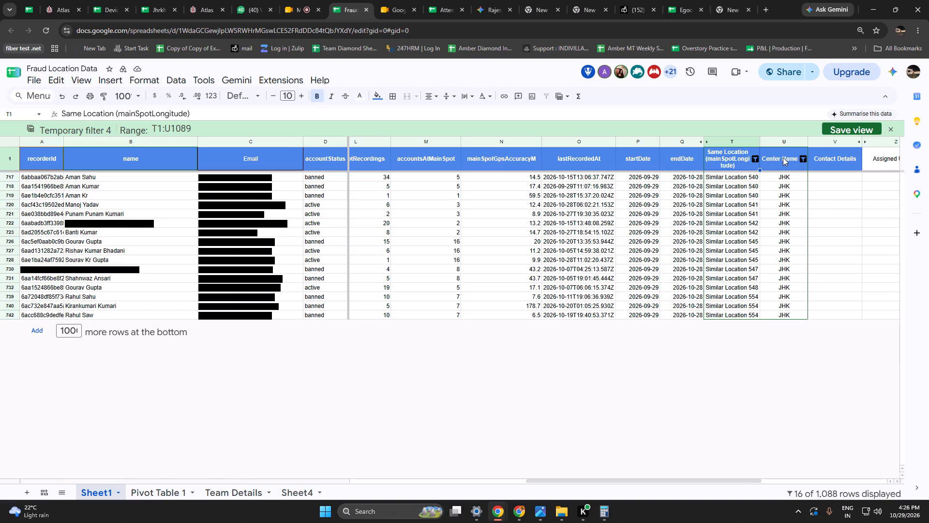
# Filter the Same Location column to show only blank values.
pyautogui.click(755, 157)
pyautogui.scroll(3, 688, 374)
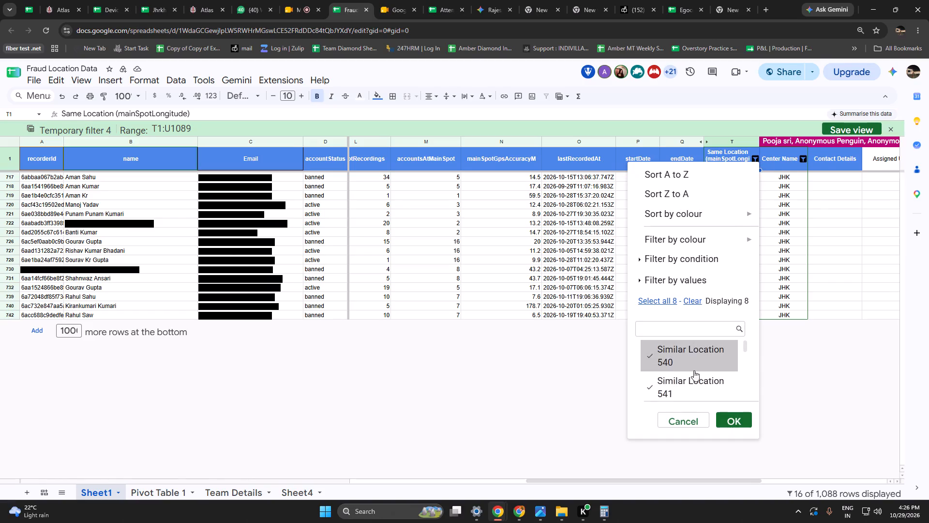
pyautogui.scroll(1, 694, 370)
pyautogui.scroll(-6, 697, 366)
pyautogui.click(688, 384)
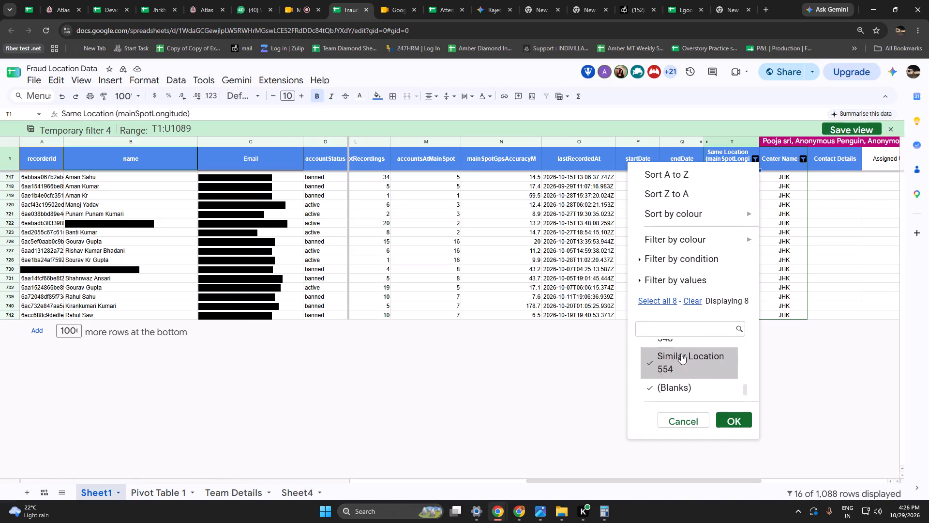
pyautogui.click(667, 301)
pyautogui.click(695, 299)
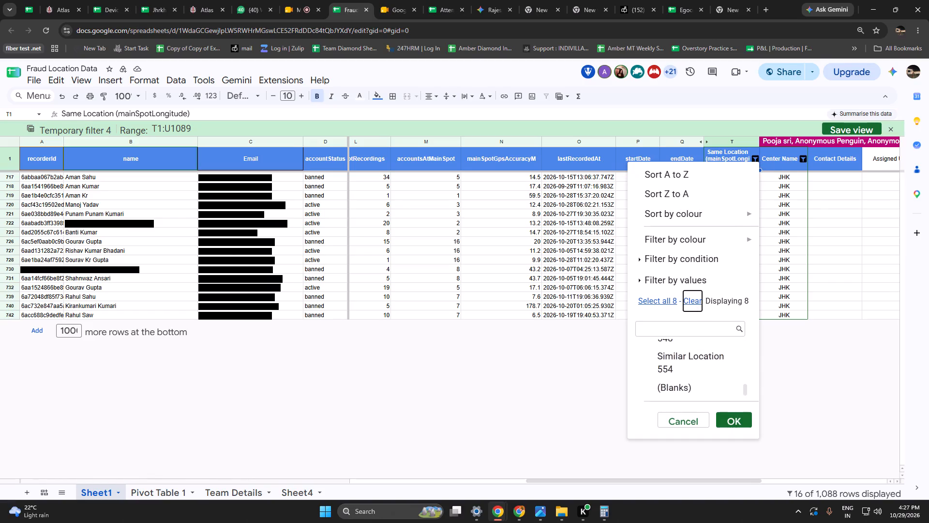
pyautogui.click(690, 392)
pyautogui.click(732, 421)
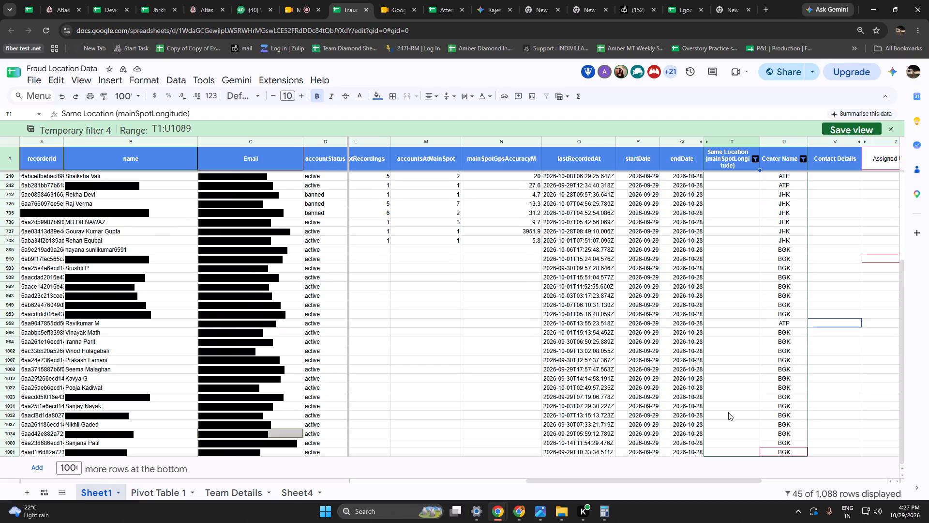
# Reset the Center Name filter so that only JHK is selected.
pyautogui.click(803, 160)
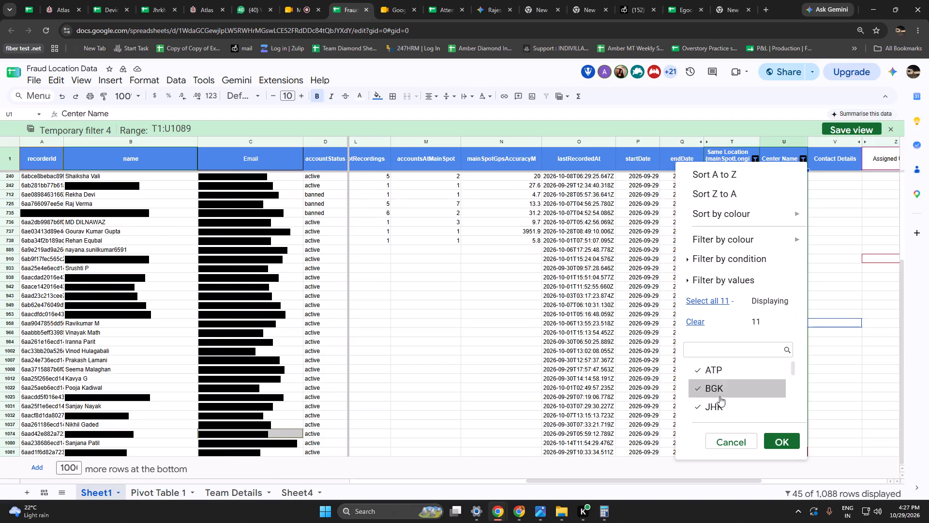
pyautogui.click(697, 317)
pyautogui.click(719, 403)
pyautogui.click(777, 440)
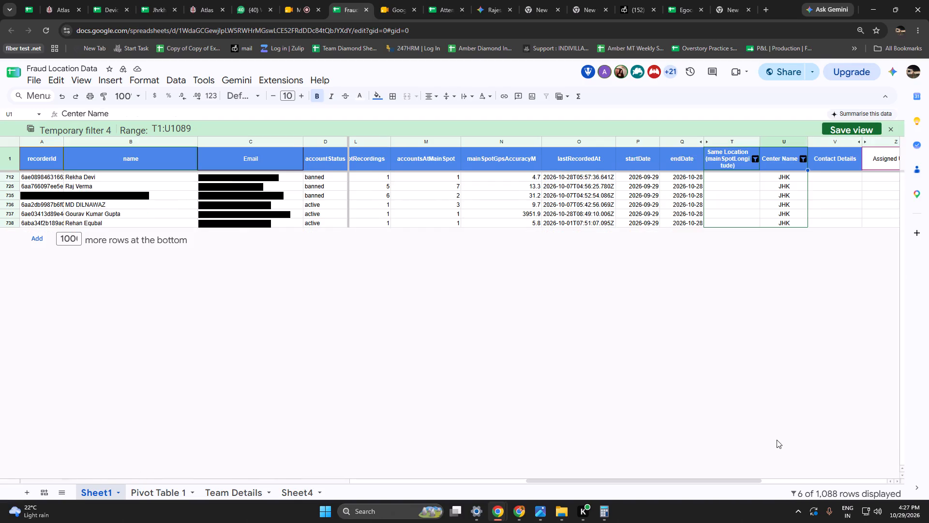
# Select the Assigned User TL and Location Status cells of the filtered rows, from row 712 to 738, to review them.
pyautogui.click(736, 182)
pyautogui.click(736, 174)
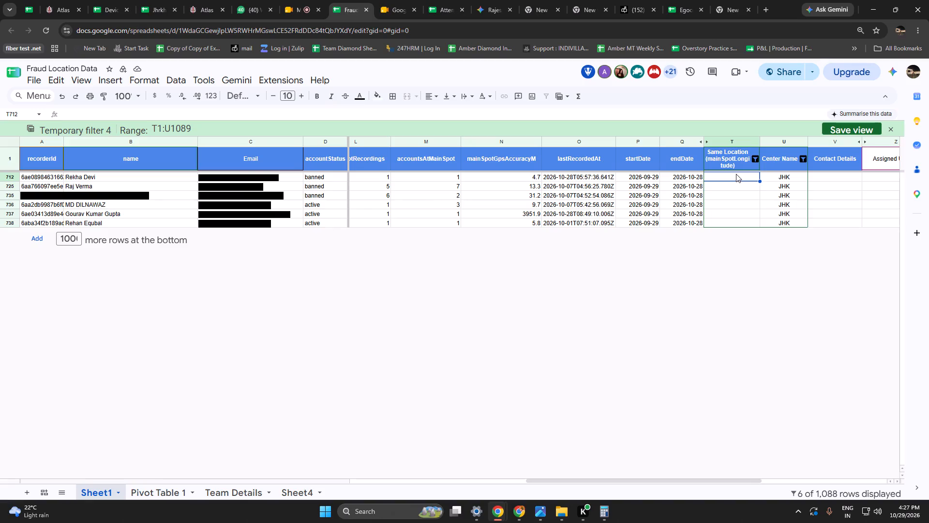
pyautogui.press('Right')
pyautogui.press('Right')
pyautogui.press('Right')
pyautogui.press('Right')
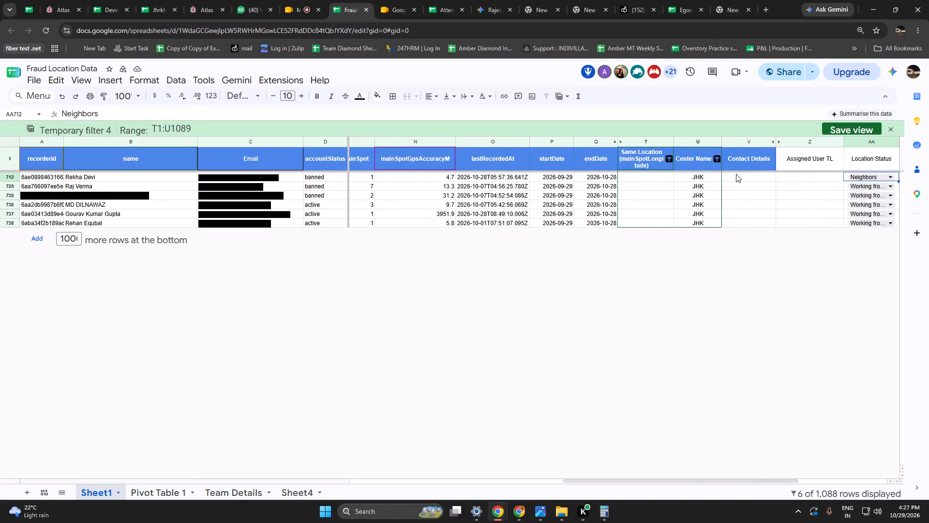
pyautogui.moveTo(843, 176); pyautogui.dragTo(844, 176)
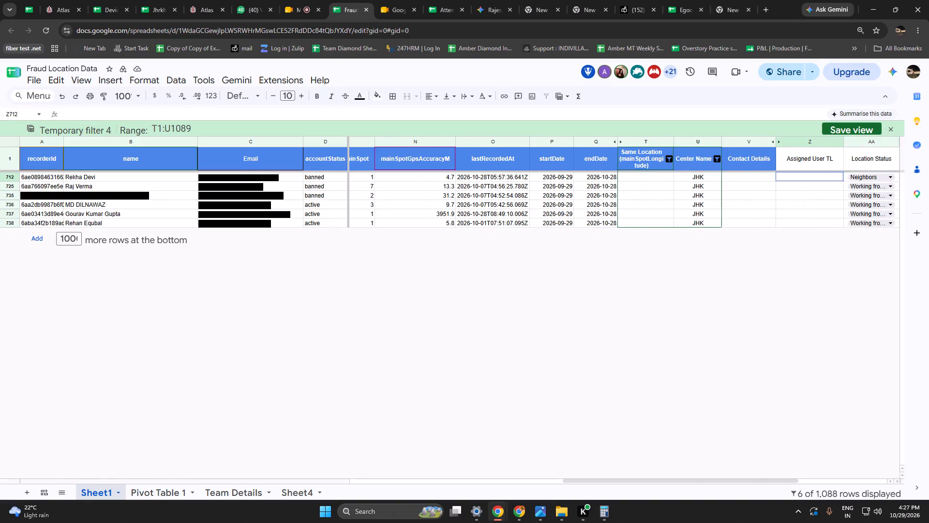
pyautogui.moveTo(844, 176); pyautogui.dragTo(859, 230)
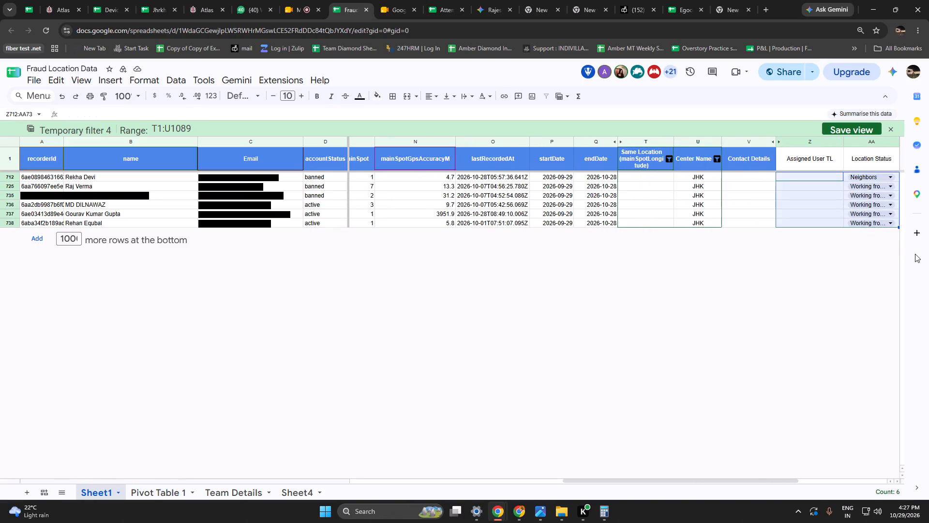
# Clear the Assigned User TL and Location Status cells of the filtered rows from 712 to 738.
pyautogui.press('BackSpace')
pyautogui.click(831, 297)
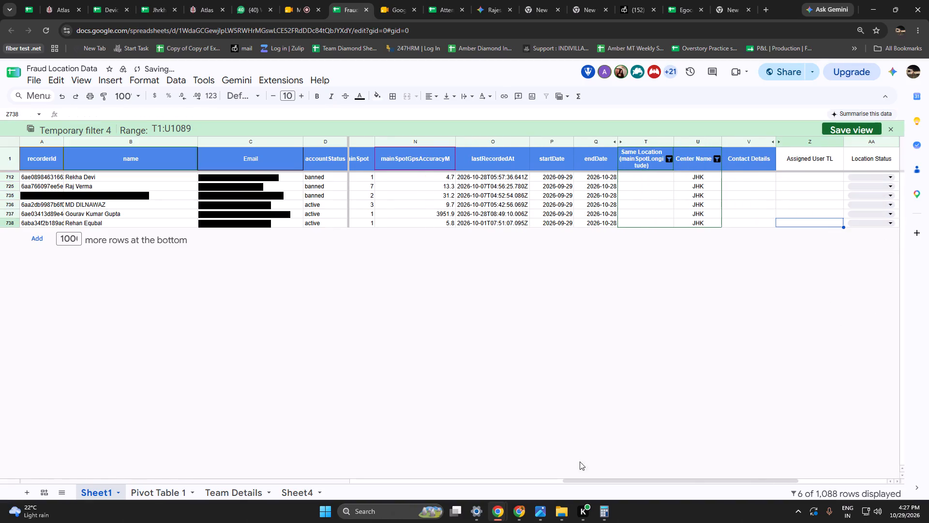
# Examine the filtered JHK rows across the columns from recordedAtSharedSpot and main spot coordinates through Location Status to Video Review Comments.
pyautogui.moveTo(580, 479); pyautogui.dragTo(708, 473)
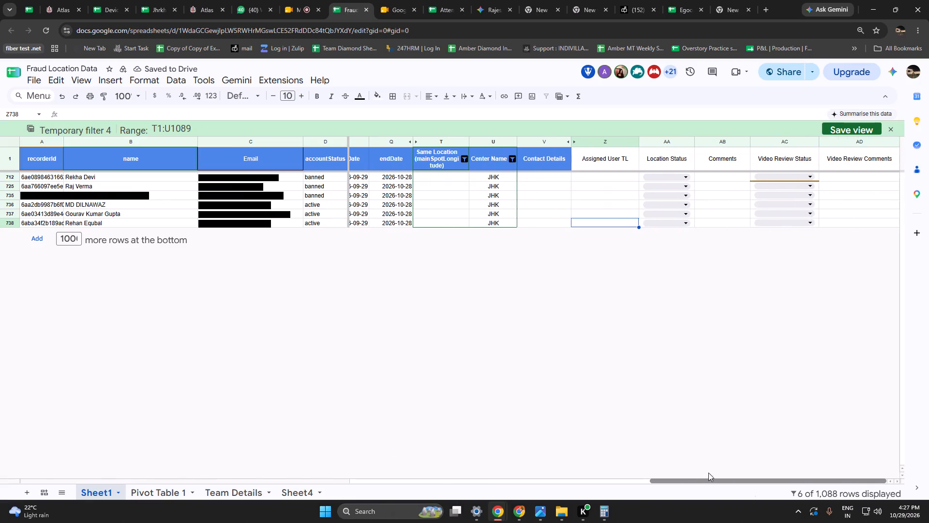
pyautogui.moveTo(708, 473); pyautogui.dragTo(559, 452)
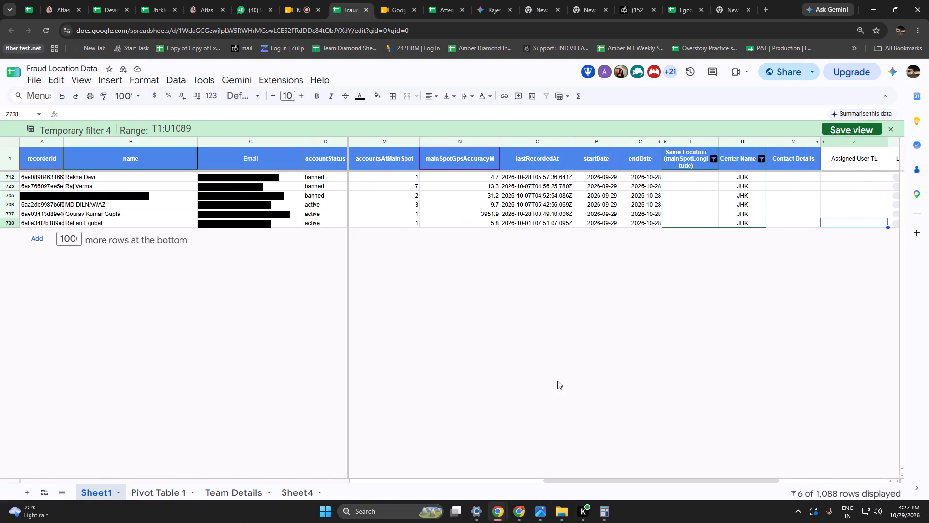
pyautogui.click(705, 313)
pyautogui.click(843, 214)
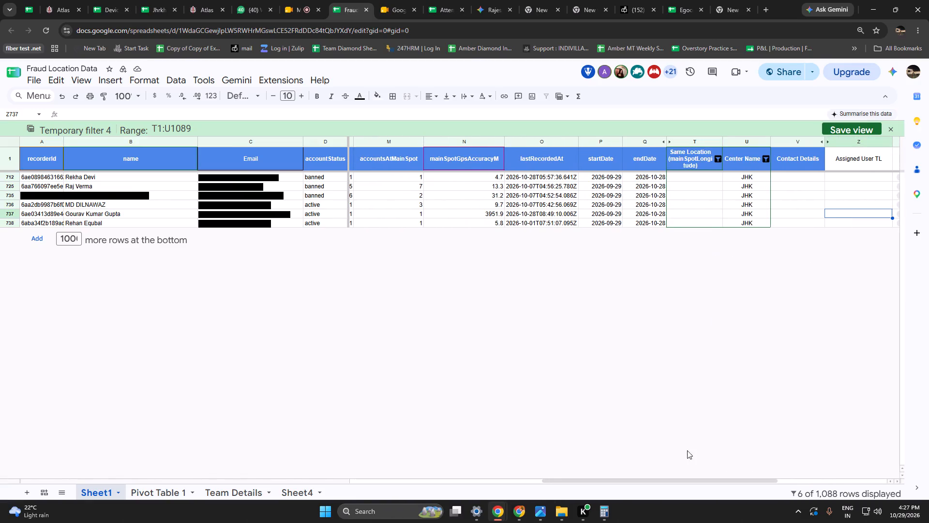
pyautogui.moveTo(661, 482); pyautogui.dragTo(612, 474)
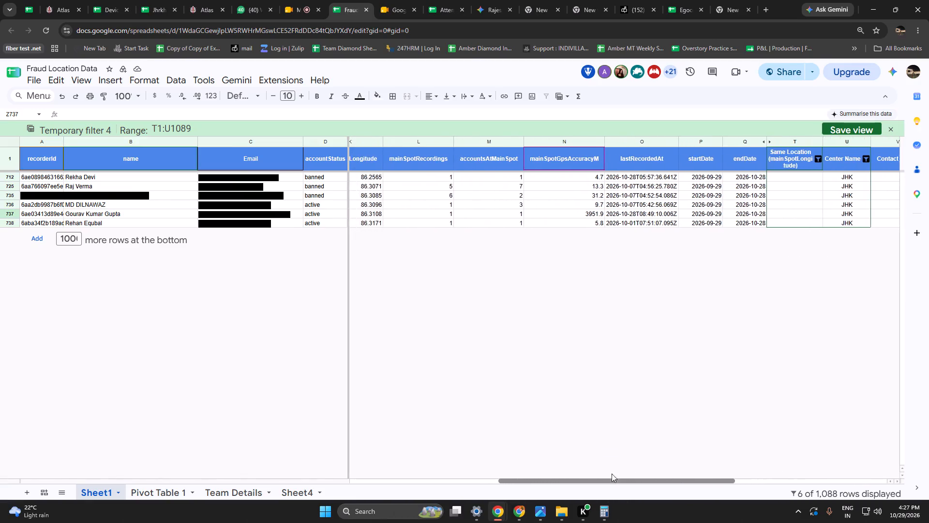
pyautogui.moveTo(612, 474); pyautogui.dragTo(531, 475)
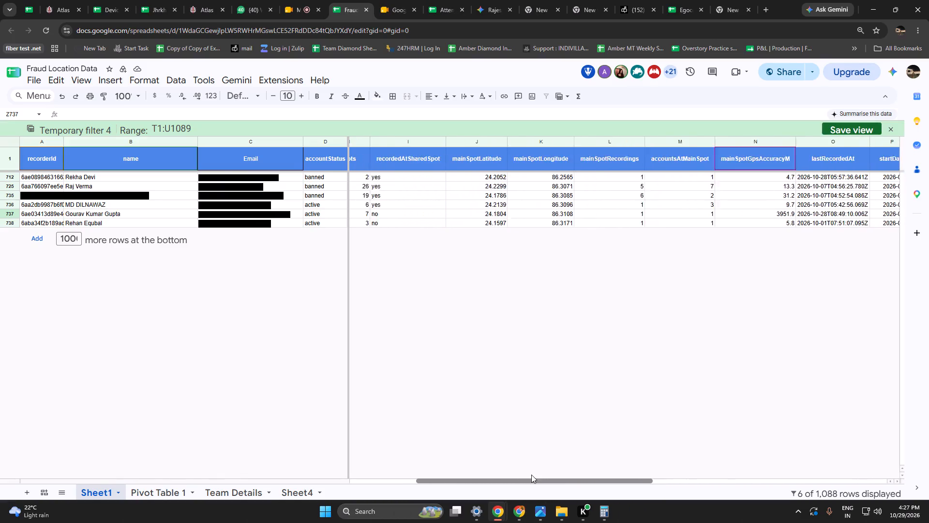
pyautogui.moveTo(531, 475); pyautogui.dragTo(712, 462)
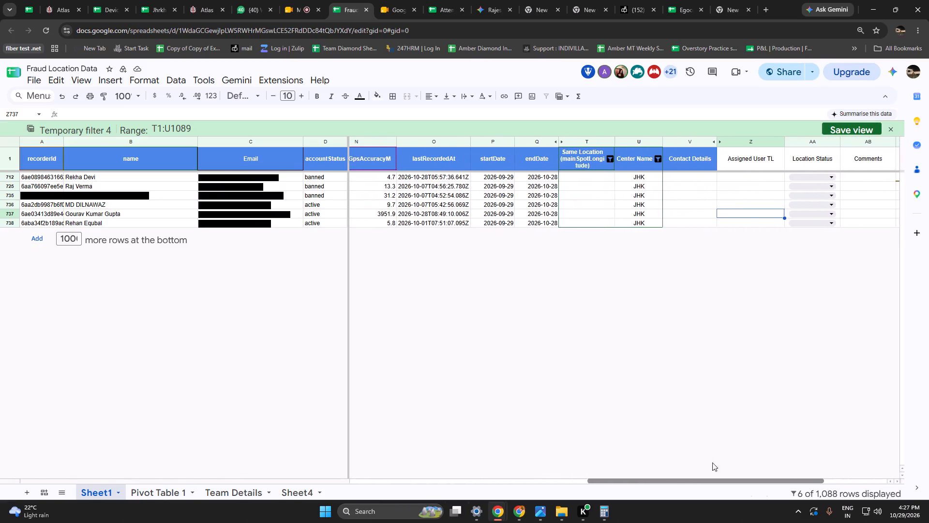
pyautogui.moveTo(712, 462); pyautogui.dragTo(751, 460)
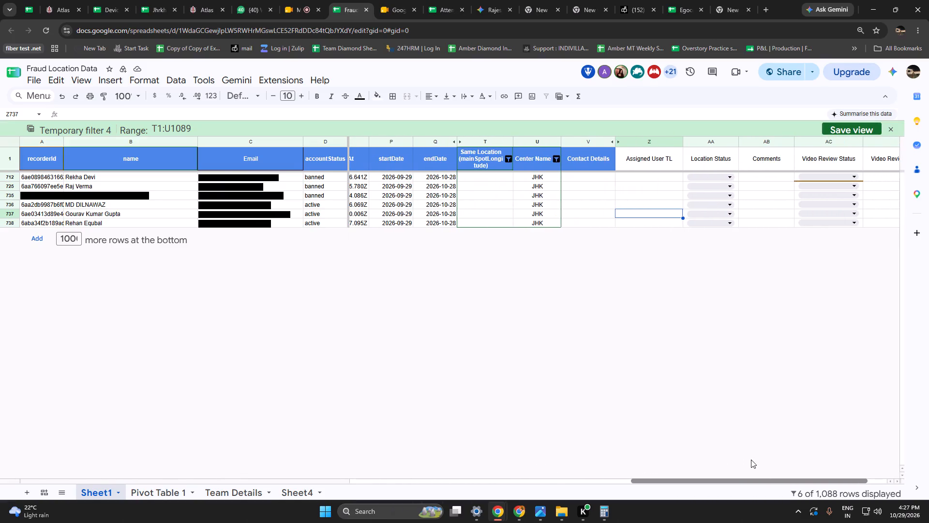
pyautogui.moveTo(751, 460); pyautogui.dragTo(711, 464)
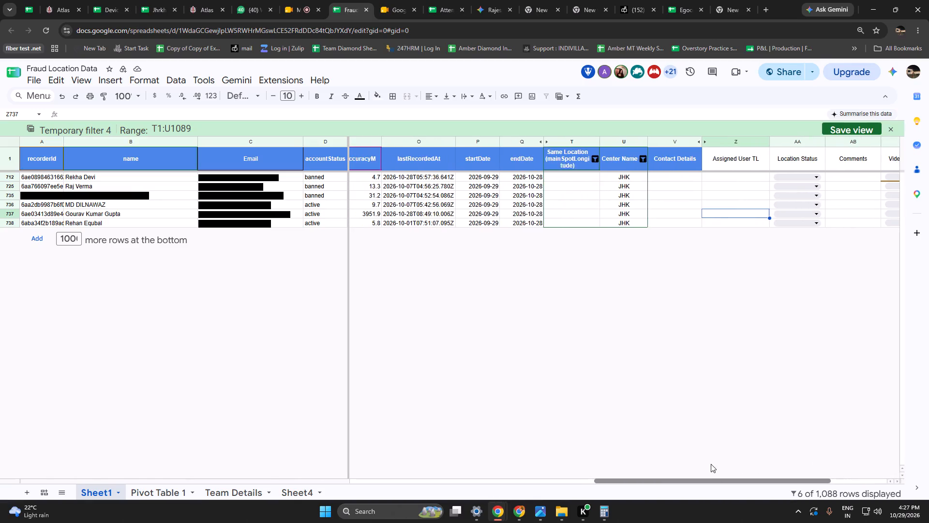
pyautogui.moveTo(711, 464); pyautogui.dragTo(664, 471)
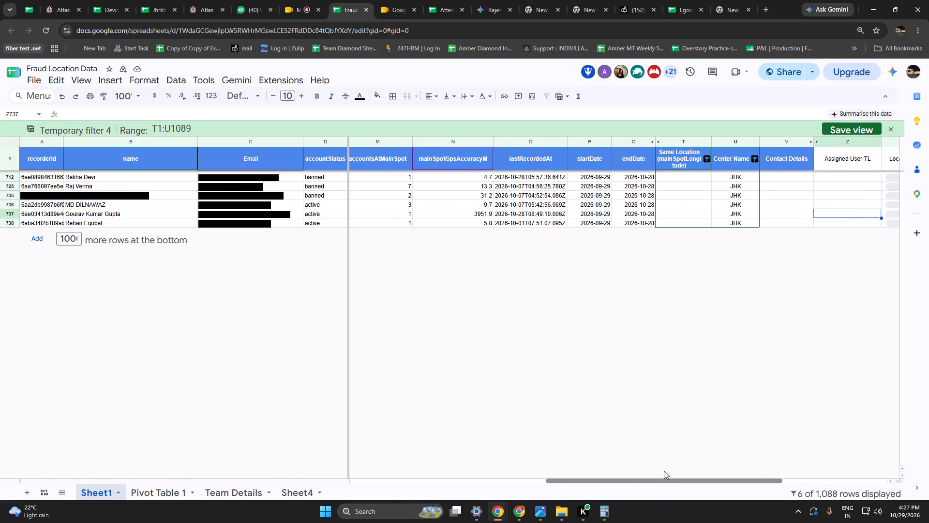
pyautogui.moveTo(664, 471); pyautogui.dragTo(651, 474)
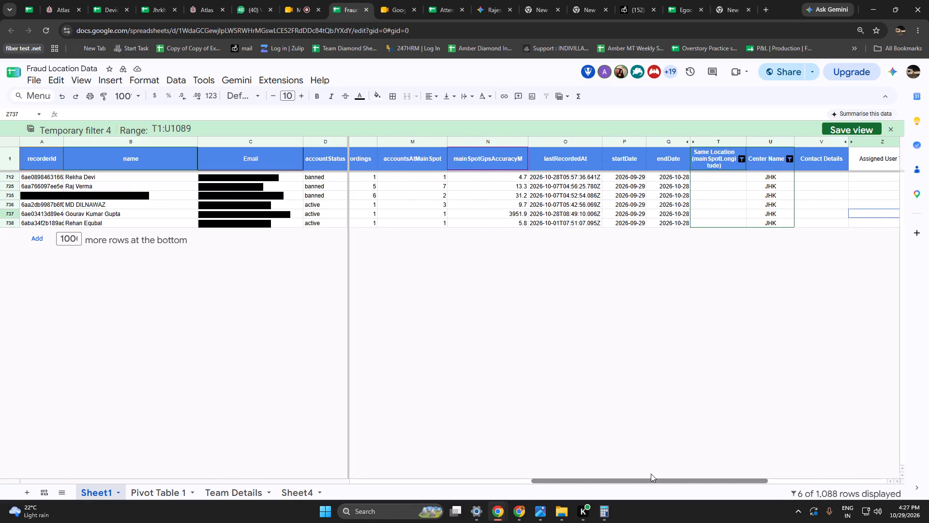
pyautogui.moveTo(651, 474); pyautogui.dragTo(638, 479)
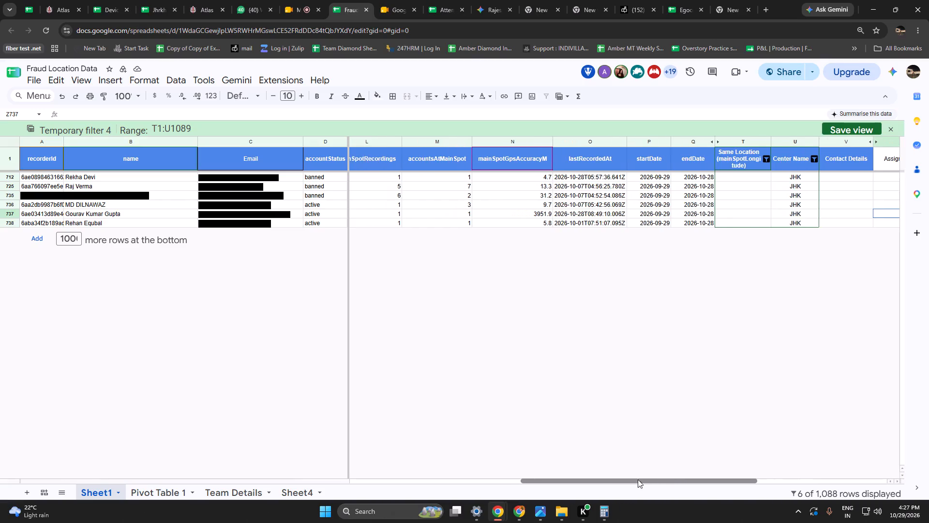
pyautogui.moveTo(638, 479); pyautogui.dragTo(689, 480)
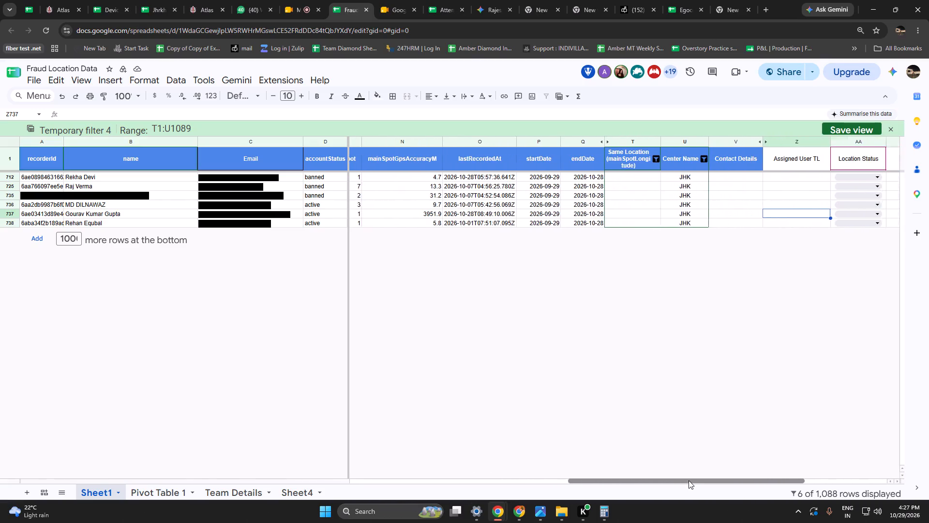
pyautogui.moveTo(689, 480); pyautogui.dragTo(730, 486)
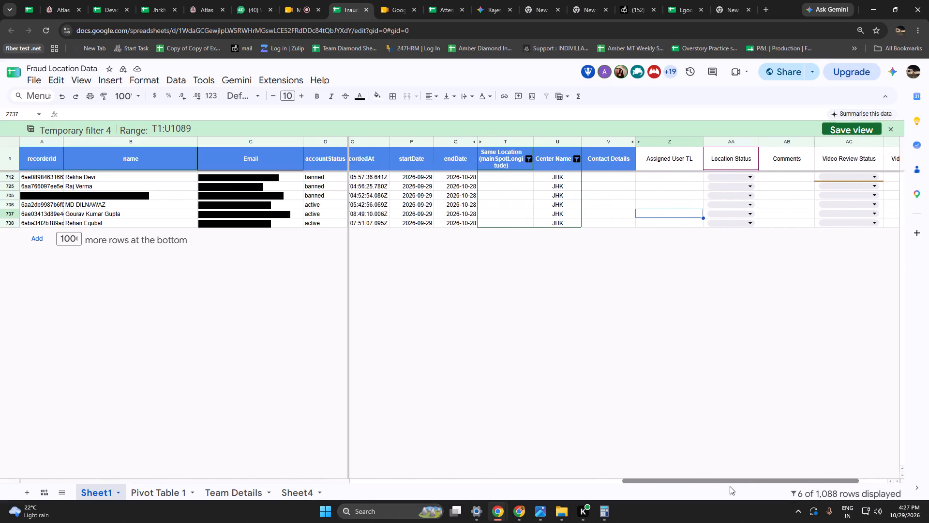
pyautogui.moveTo(730, 486); pyautogui.dragTo(818, 492)
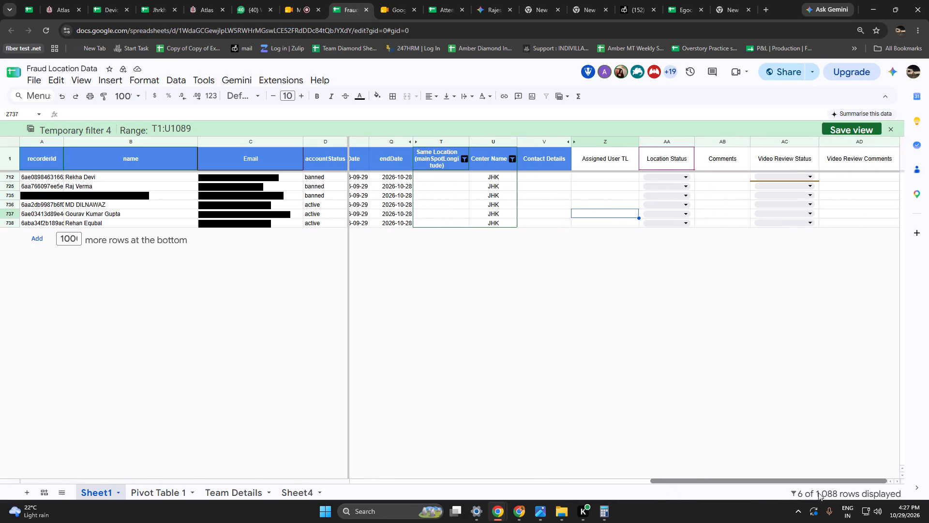
pyautogui.moveTo(818, 492); pyautogui.dragTo(672, 493)
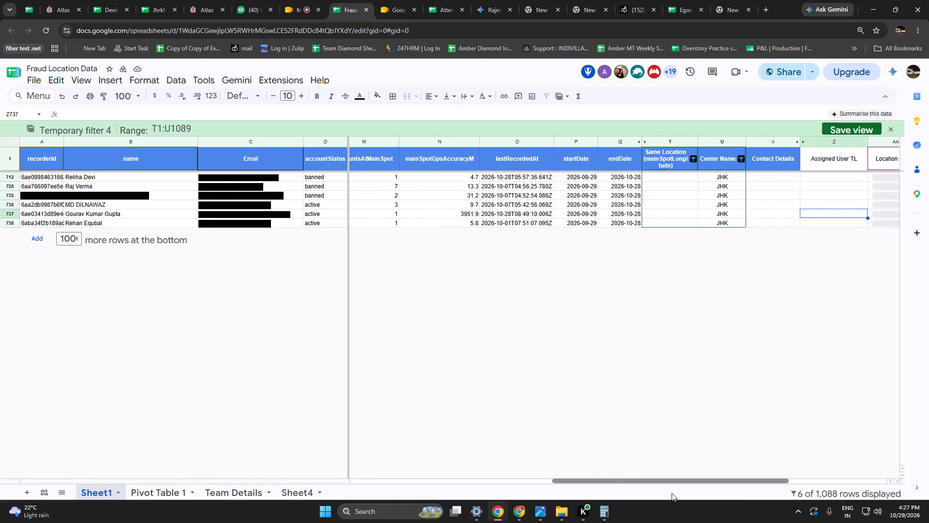
pyautogui.moveTo(672, 493); pyautogui.dragTo(568, 500)
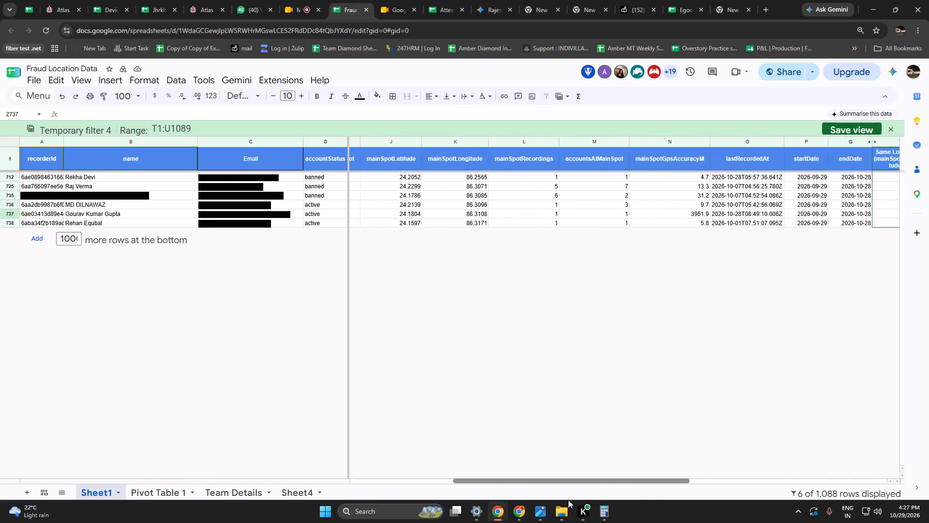
pyautogui.moveTo(568, 500); pyautogui.dragTo(637, 497)
pyautogui.click(637, 497)
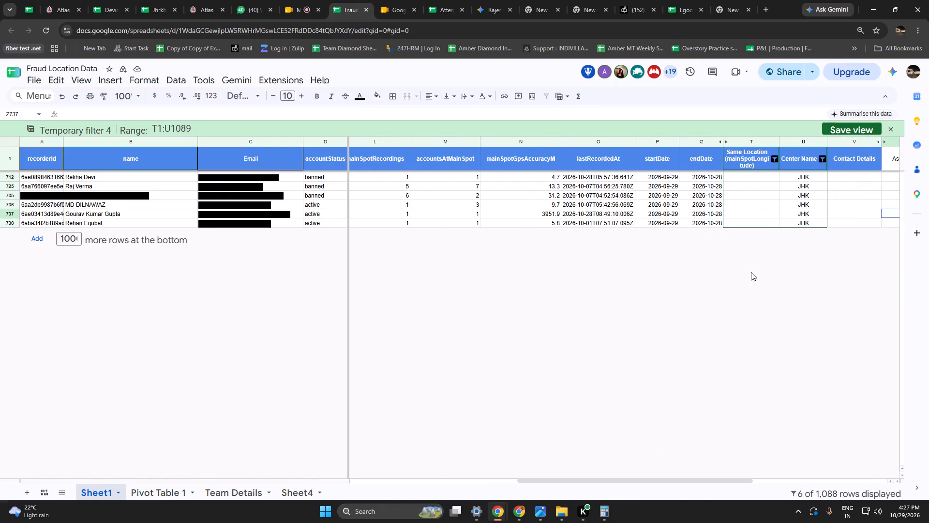
# Filter the Same Location column to show every value except blanks.
pyautogui.click(772, 160)
pyautogui.click(677, 300)
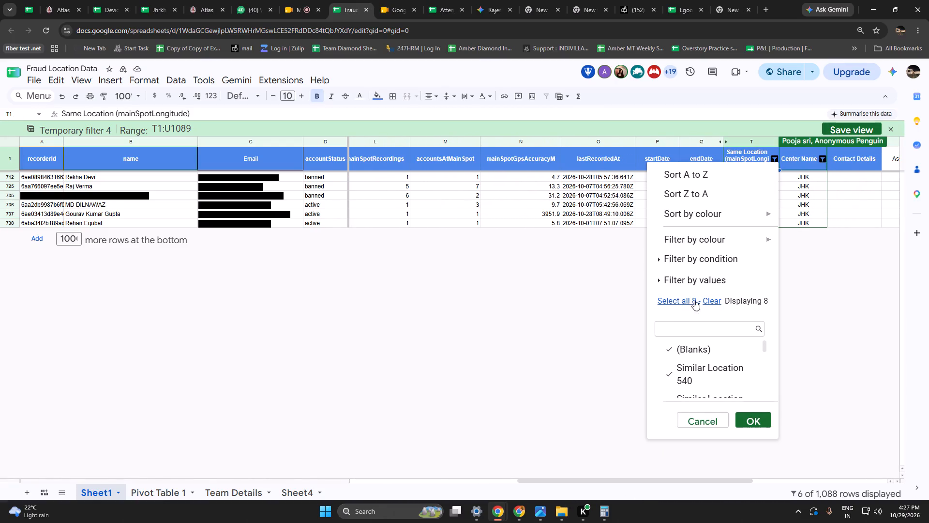
pyautogui.click(706, 301)
pyautogui.click(685, 301)
pyautogui.click(679, 354)
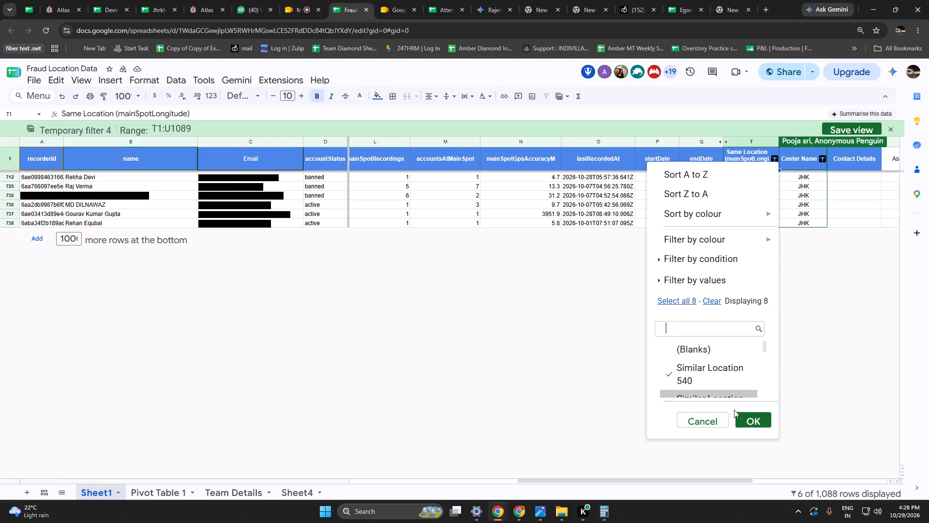
pyautogui.click(742, 422)
# Review the Similar Location 540 rows, 717 to 719, checking their Same Location and Comments cells.
pyautogui.moveTo(538, 480); pyautogui.dragTo(558, 481)
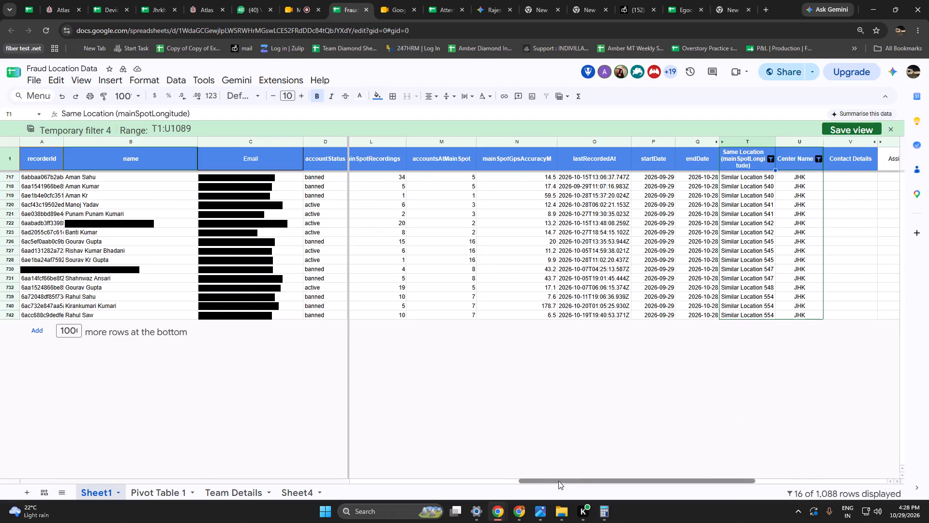
pyautogui.moveTo(558, 481); pyautogui.dragTo(655, 466)
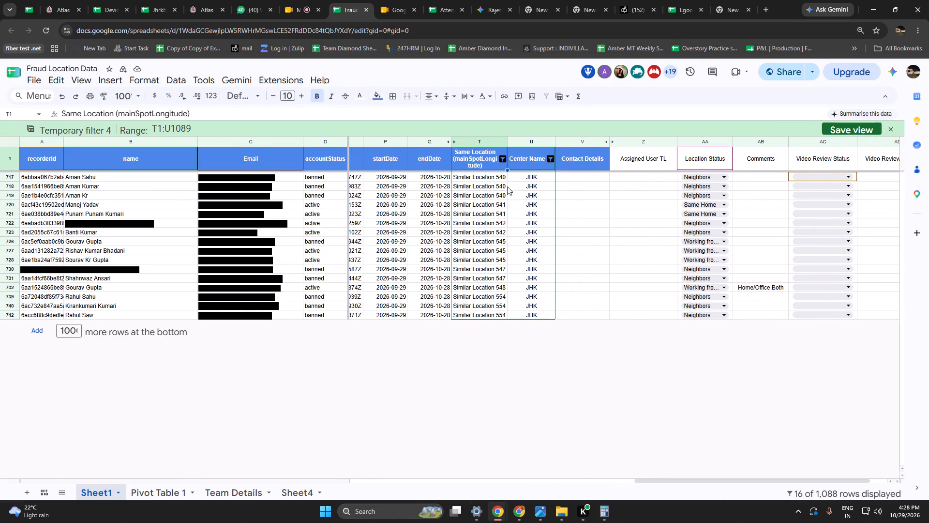
pyautogui.moveTo(499, 198); pyautogui.dragTo(499, 182)
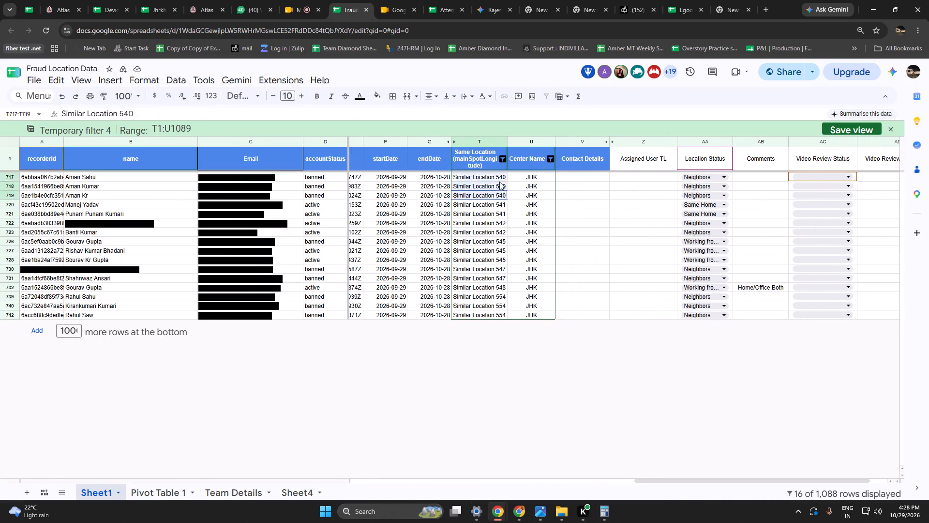
pyautogui.moveTo(499, 182); pyautogui.dragTo(499, 179)
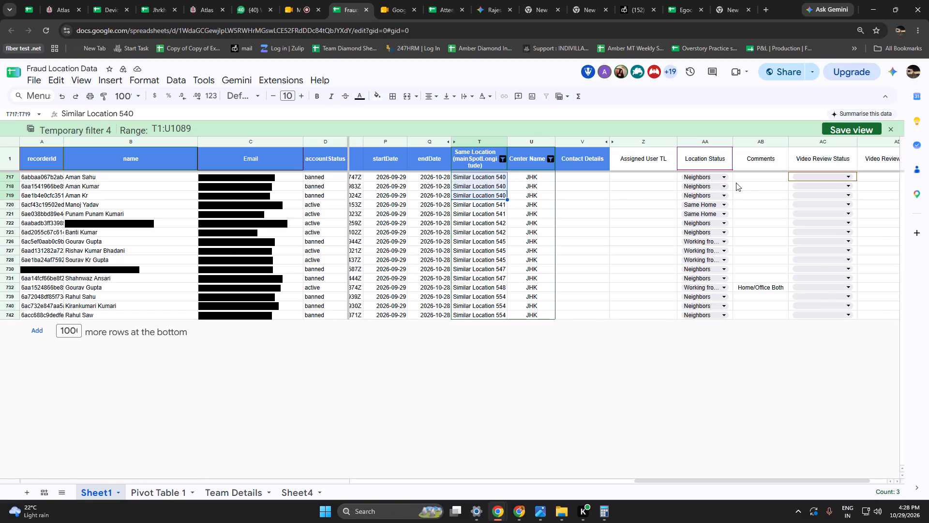
pyautogui.moveTo(755, 180); pyautogui.dragTo(752, 194)
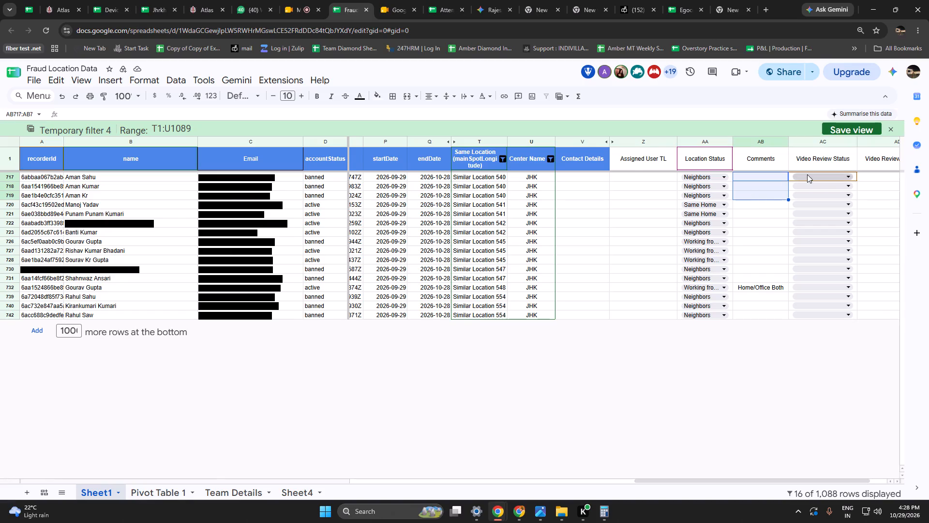
pyautogui.click(757, 173)
pyautogui.click(756, 189)
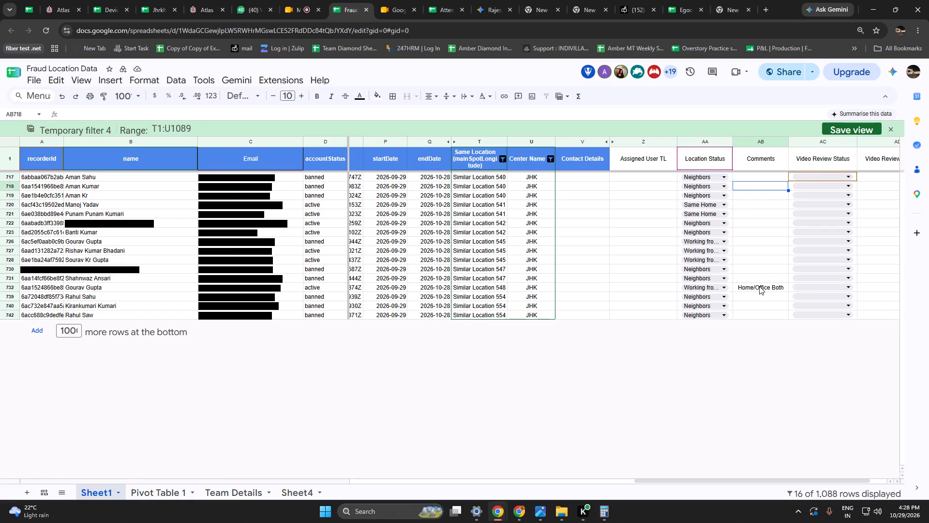
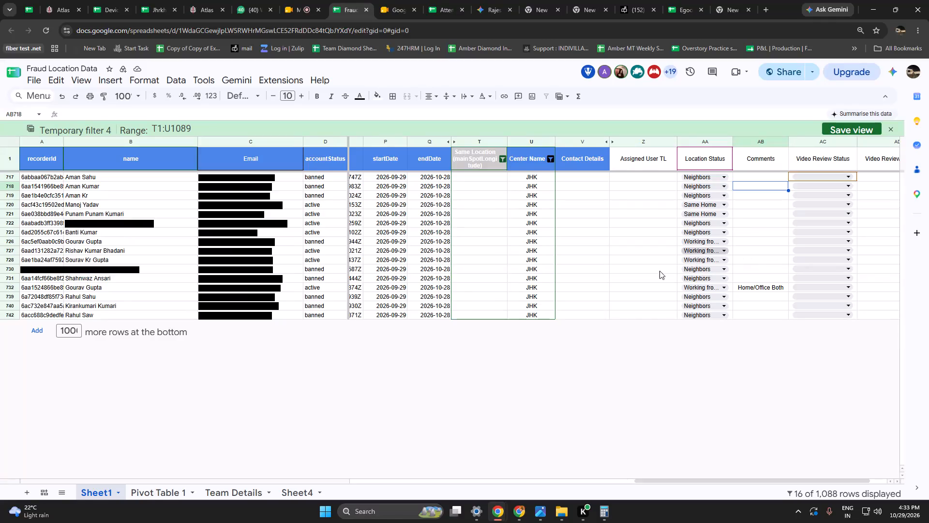
# Compare the filtered JHK rows' main spot coordinates, recordings and accounts at the main spot with their Location Status and Comments.
pyautogui.click(454, 403)
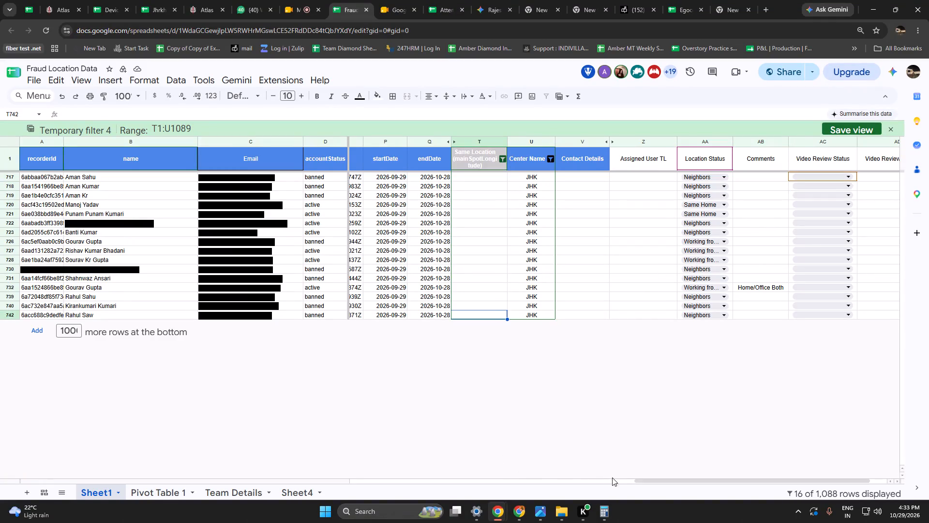
pyautogui.moveTo(644, 481); pyautogui.dragTo(564, 477)
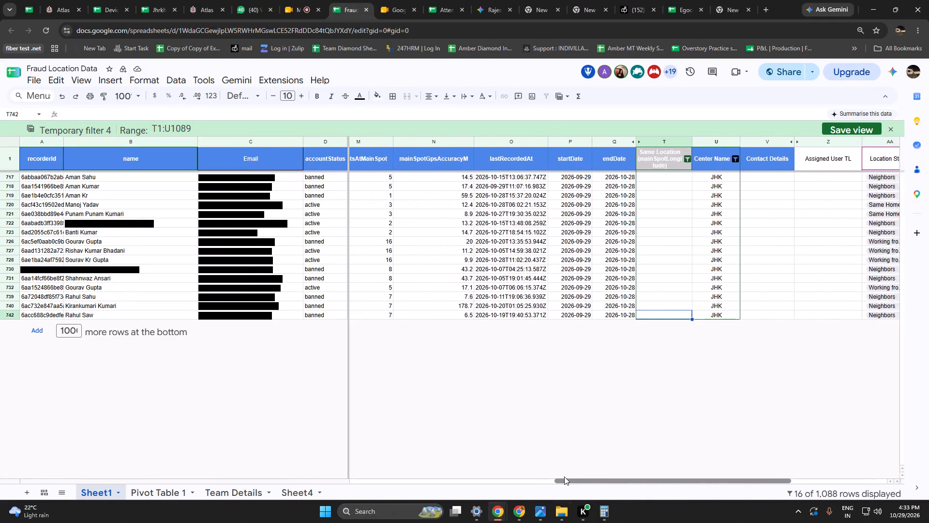
pyautogui.moveTo(564, 477); pyautogui.dragTo(398, 482)
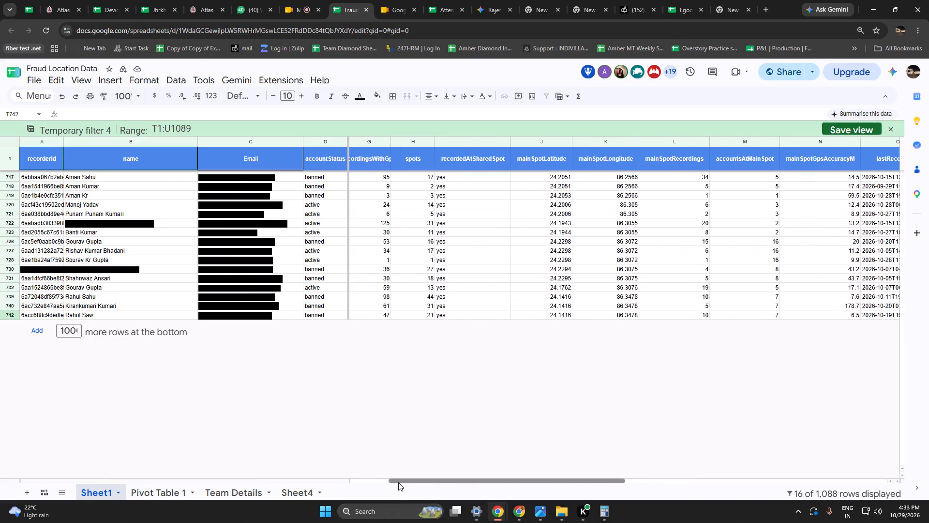
pyautogui.moveTo(398, 482); pyautogui.dragTo(628, 460)
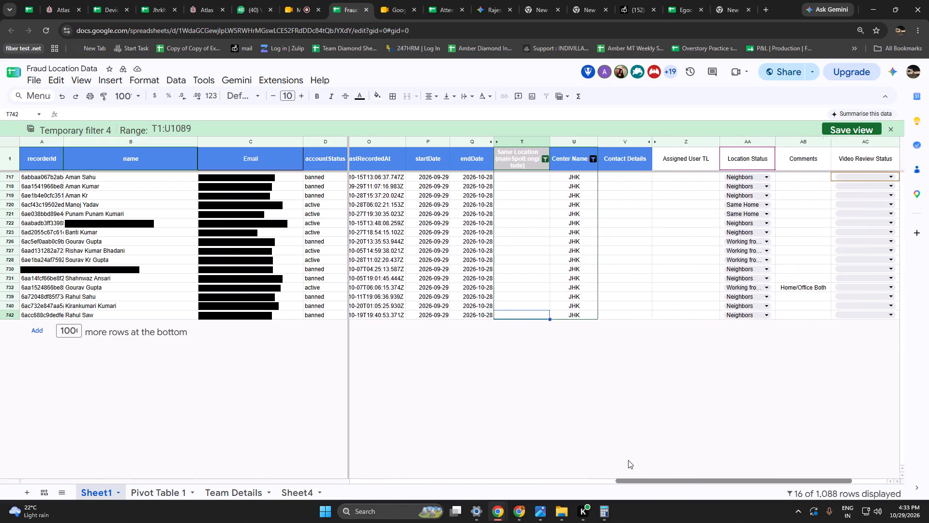
pyautogui.moveTo(628, 460); pyautogui.dragTo(633, 423)
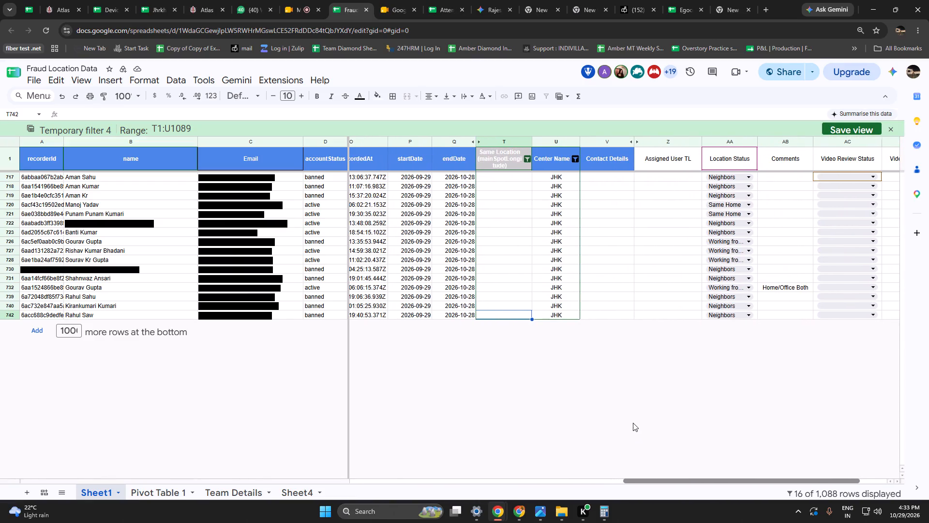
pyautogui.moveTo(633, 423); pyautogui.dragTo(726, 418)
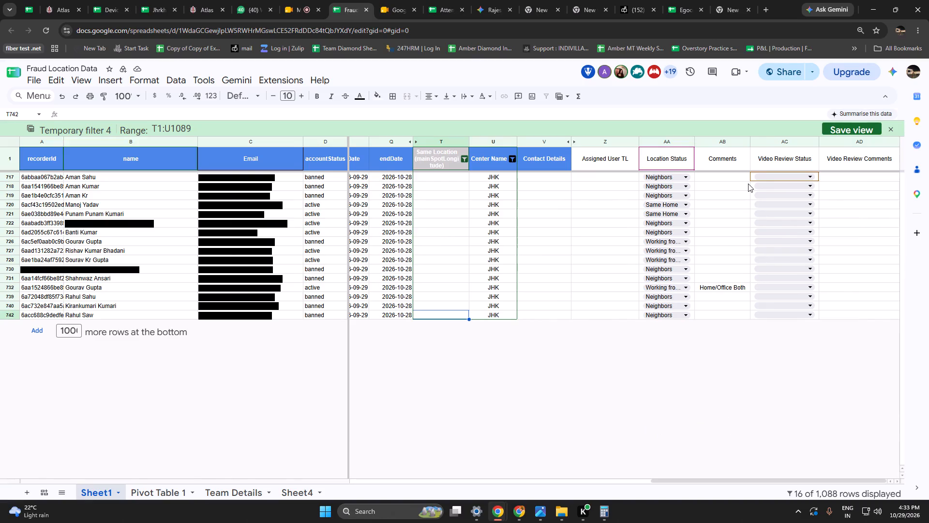
# Open the Atlas Capture dashboard of the Home - India - Ext - IndiVillage team in a new tab and list its recordings by user.
pyautogui.click(765, 5)
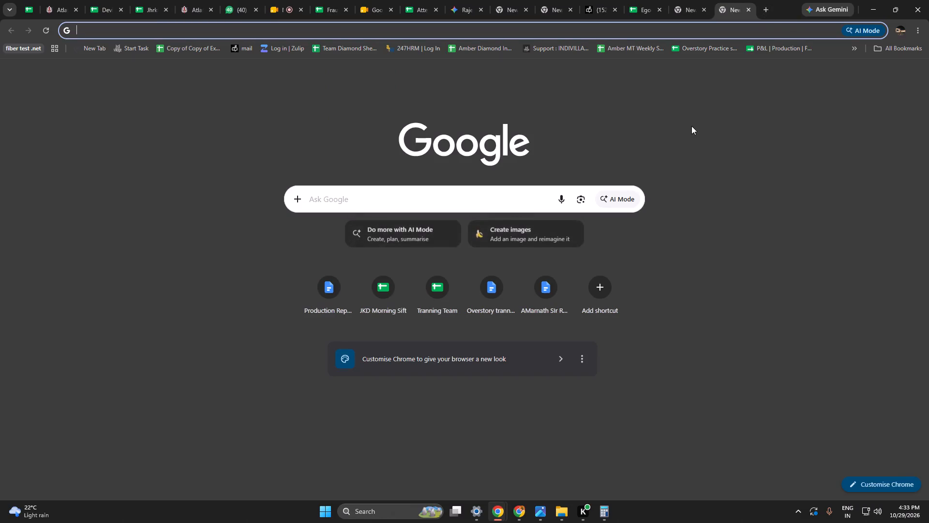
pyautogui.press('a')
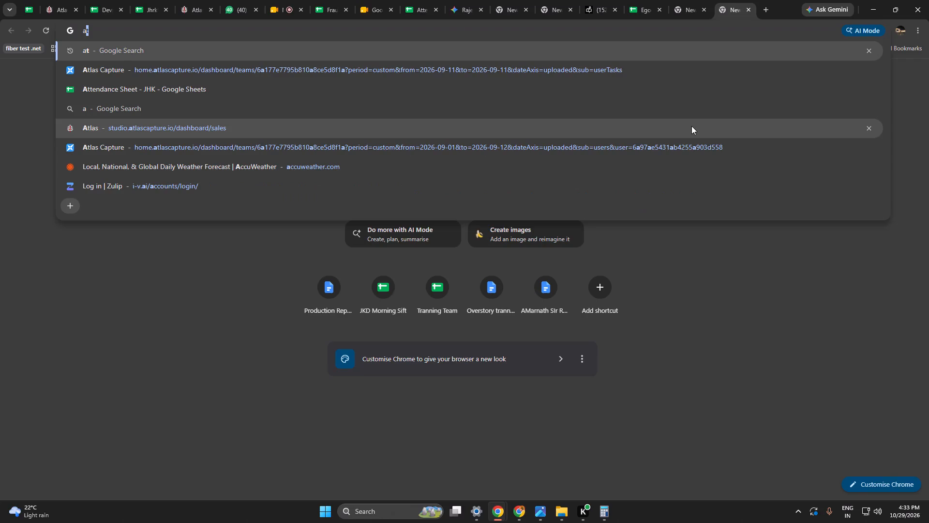
pyautogui.press('Down')
pyautogui.press('Return')
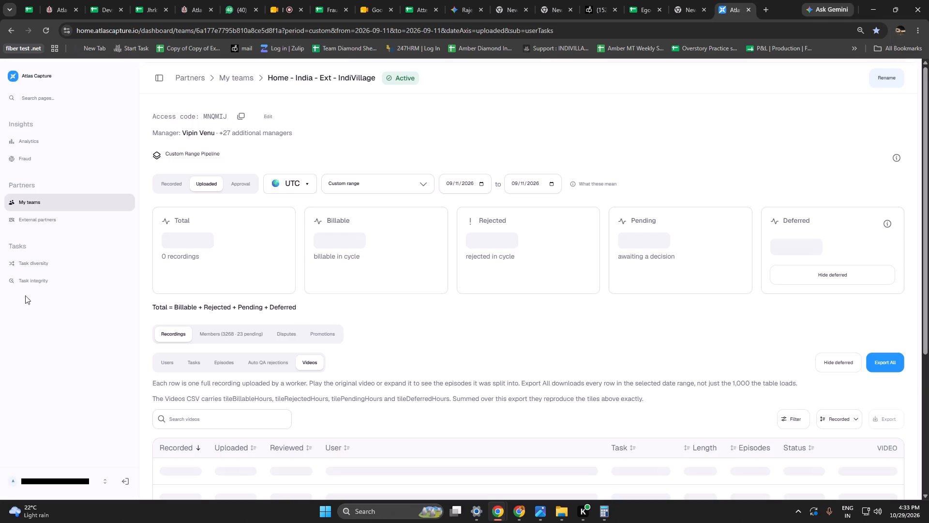
pyautogui.click(170, 367)
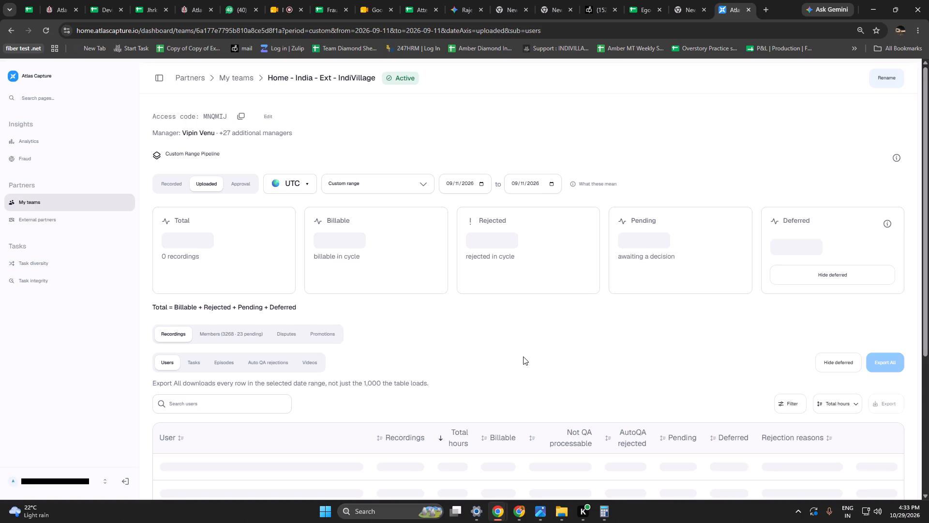
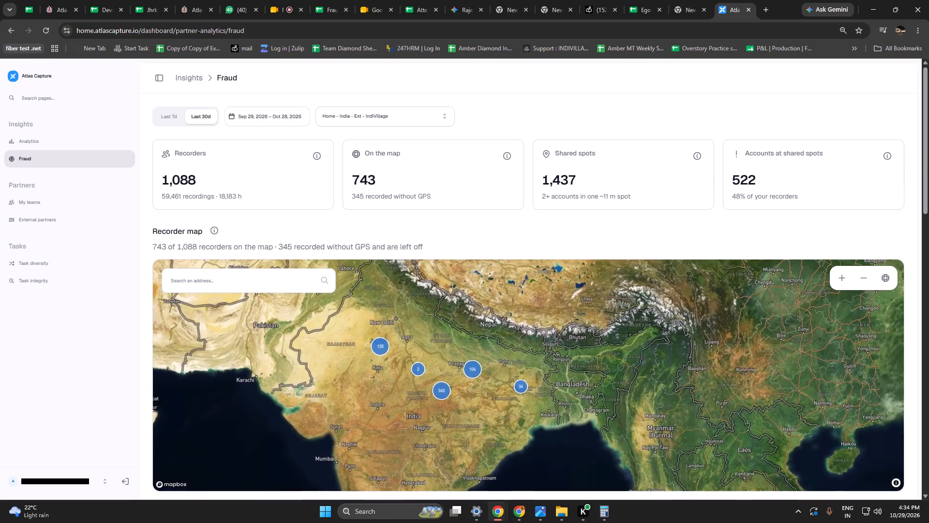
# Examine the recorder clusters and individual recorder spots around Giridih on the Fraud page's Recorder map, down to neighbourhood level.
pyautogui.scroll(4, 518, 396)
pyautogui.scroll(3, 544, 358)
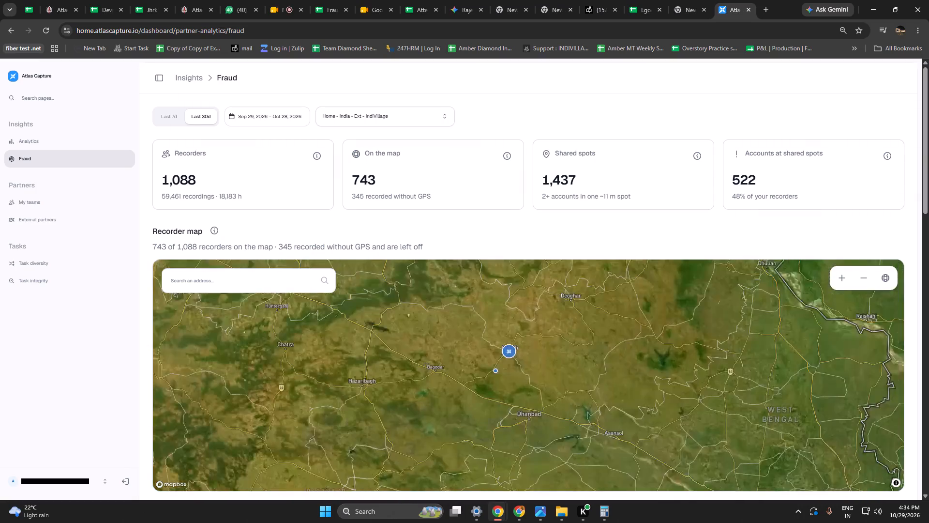
pyautogui.scroll(4, 510, 355)
pyautogui.scroll(2, 480, 329)
pyautogui.scroll(2, 524, 353)
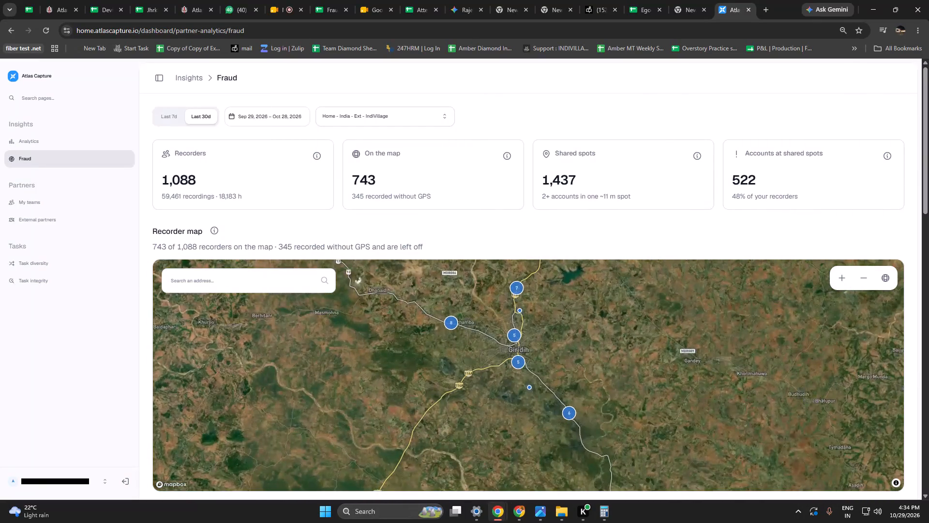
pyautogui.scroll(4, 524, 368)
pyautogui.scroll(4, 477, 399)
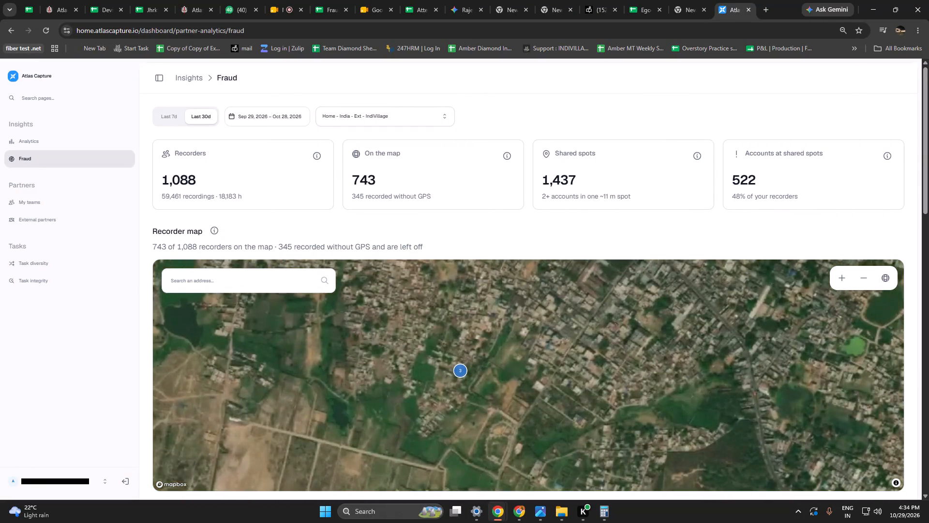
pyautogui.moveTo(512, 334); pyautogui.dragTo(419, 505)
pyautogui.moveTo(450, 449); pyautogui.dragTo(500, 322)
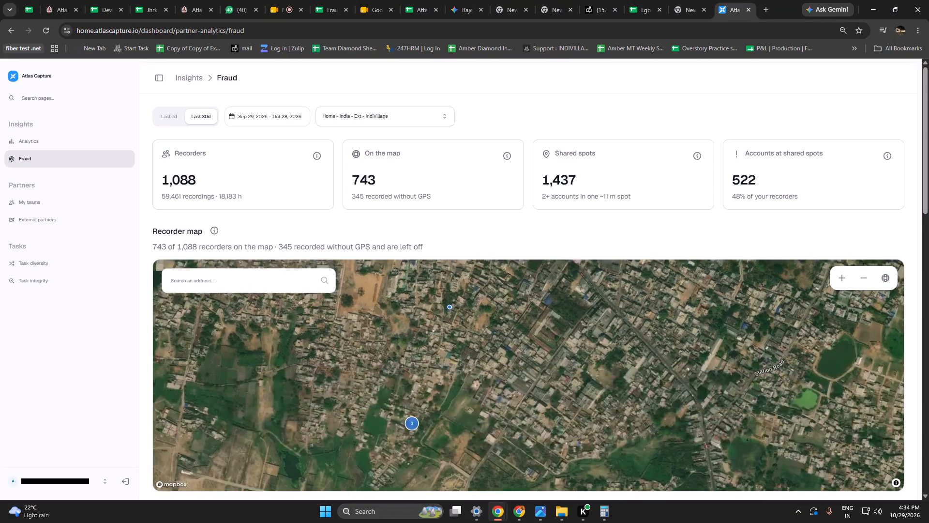
pyautogui.moveTo(500, 322); pyautogui.dragTo(501, 318)
pyautogui.scroll(-2, 474, 315)
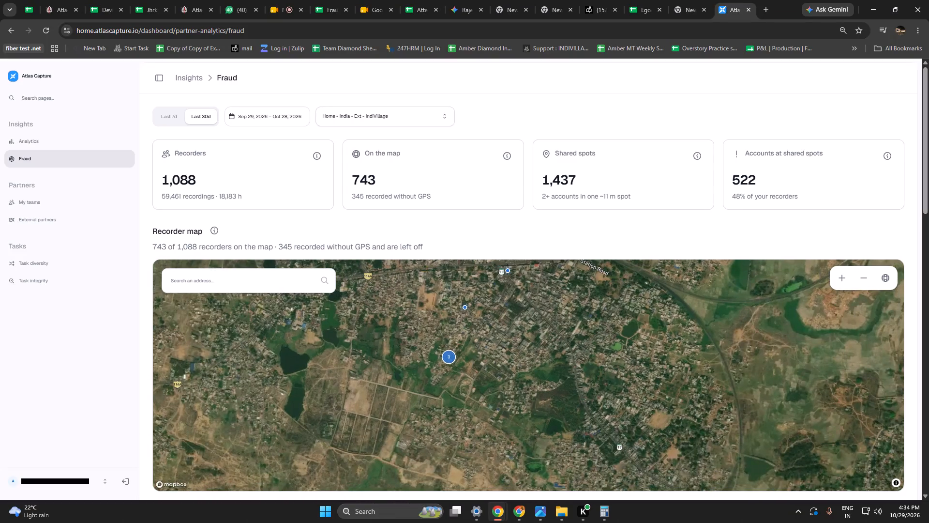
# Examine the two-recorder cluster in the neighbourhood south of the river on the Recorder map, down to building level.
pyautogui.scroll(-2, 480, 324)
pyautogui.moveTo(518, 342); pyautogui.dragTo(450, 447)
pyautogui.moveTo(397, 338); pyautogui.dragTo(468, 433)
pyautogui.scroll(3, 458, 398)
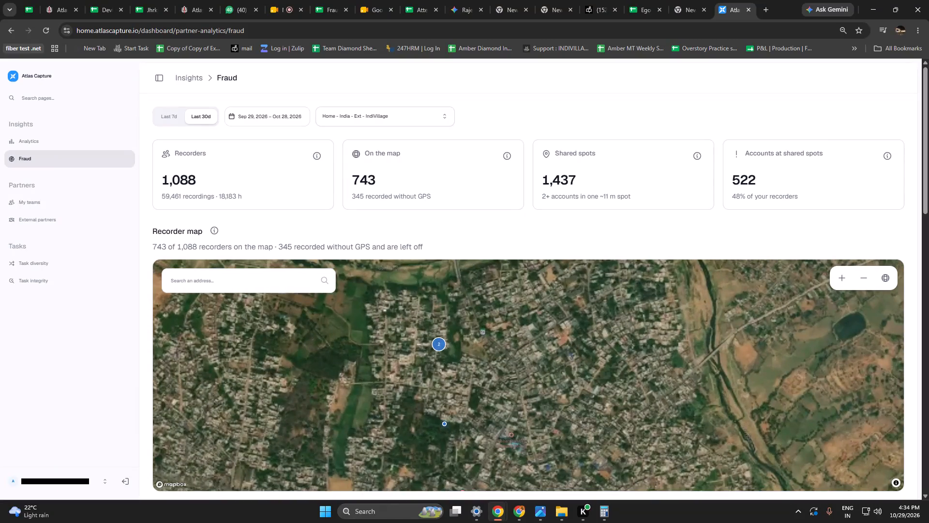
pyautogui.scroll(4, 438, 347)
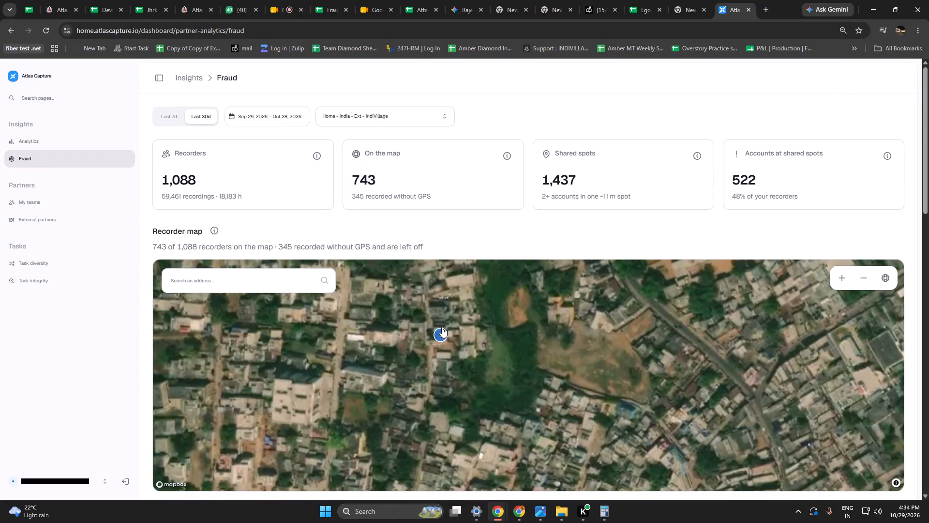
# Examine the two-recorder cluster north of the river on the Recorder map, down to the houses around its spot beside the main road.
pyautogui.scroll(-4, 445, 321)
pyautogui.moveTo(464, 304); pyautogui.dragTo(454, 447)
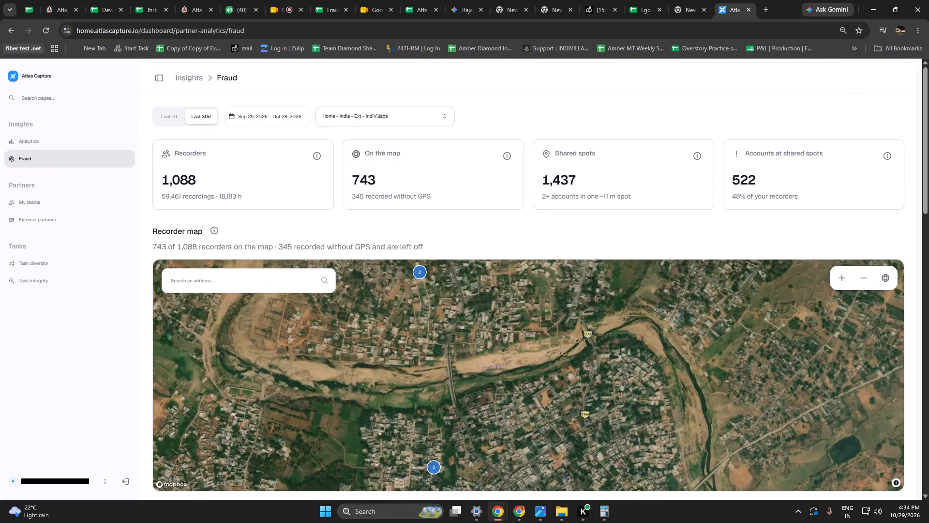
pyautogui.moveTo(454, 447); pyautogui.dragTo(455, 476)
pyautogui.moveTo(419, 360); pyautogui.dragTo(457, 466)
pyautogui.moveTo(502, 376); pyautogui.dragTo(449, 365)
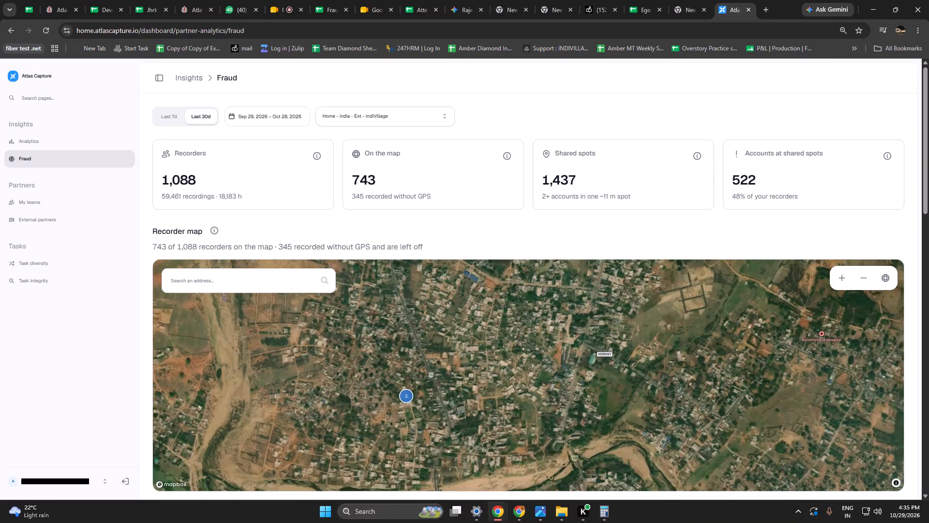
pyautogui.scroll(20, 408, 400)
pyautogui.moveTo(411, 390); pyautogui.dragTo(420, 336)
pyautogui.scroll(3, 417, 324)
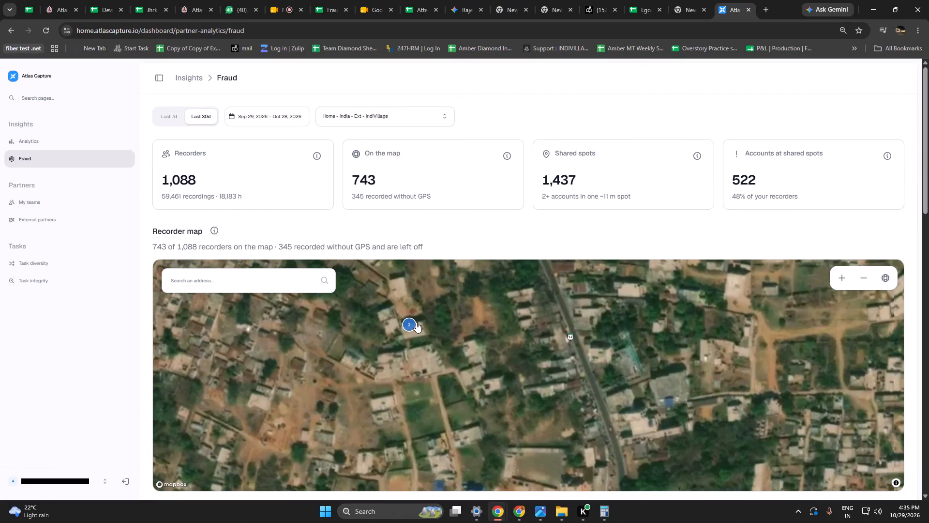
pyautogui.scroll(1, 416, 322)
pyautogui.scroll(-1, 416, 322)
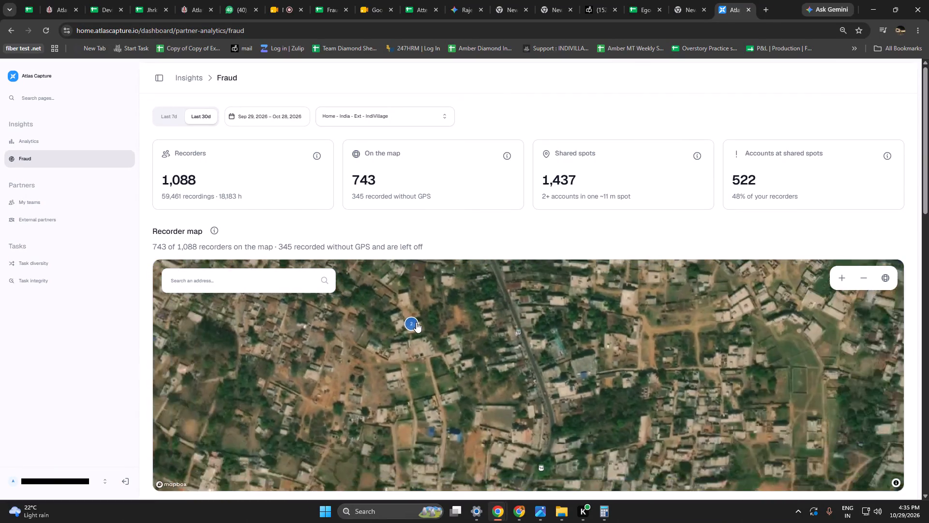
pyautogui.scroll(4, 416, 322)
pyautogui.scroll(-1, 479, 258)
pyautogui.scroll(1, 423, 166)
pyautogui.moveTo(423, 166); pyautogui.dragTo(330, 228)
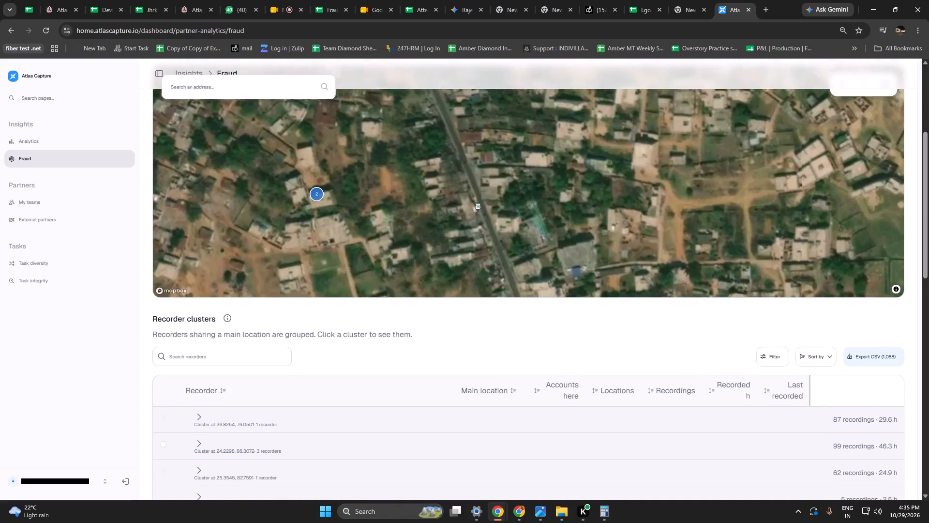
pyautogui.moveTo(330, 228); pyautogui.dragTo(327, 222)
pyautogui.scroll(3, 319, 185)
pyautogui.moveTo(364, 187); pyautogui.dragTo(392, 203)
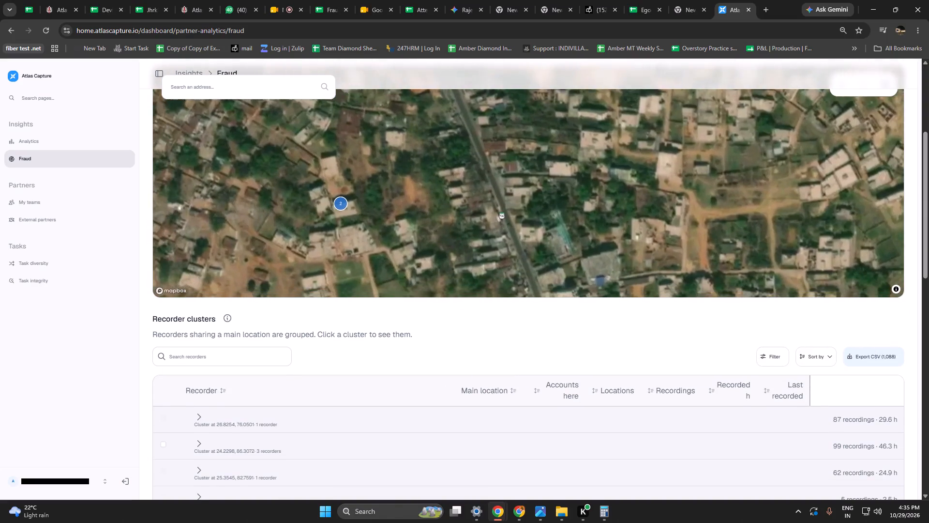
pyautogui.moveTo(392, 203); pyautogui.dragTo(398, 198)
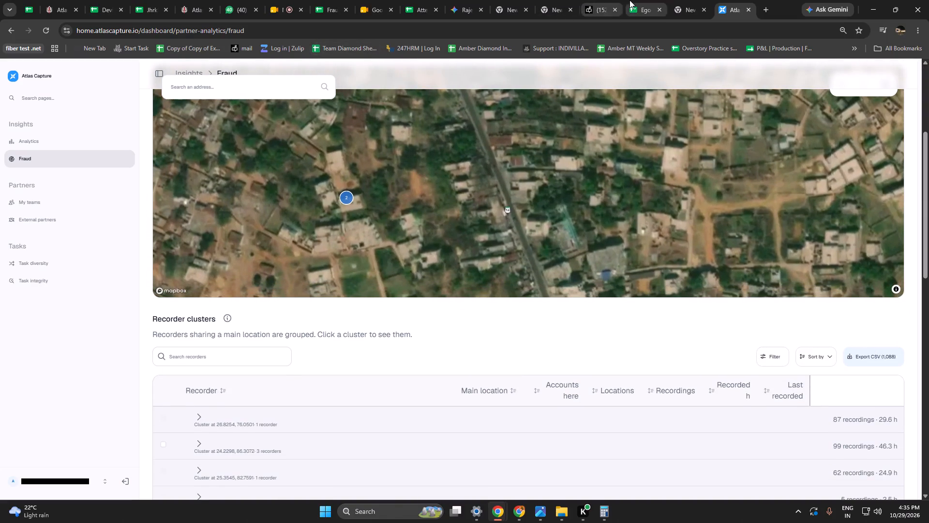
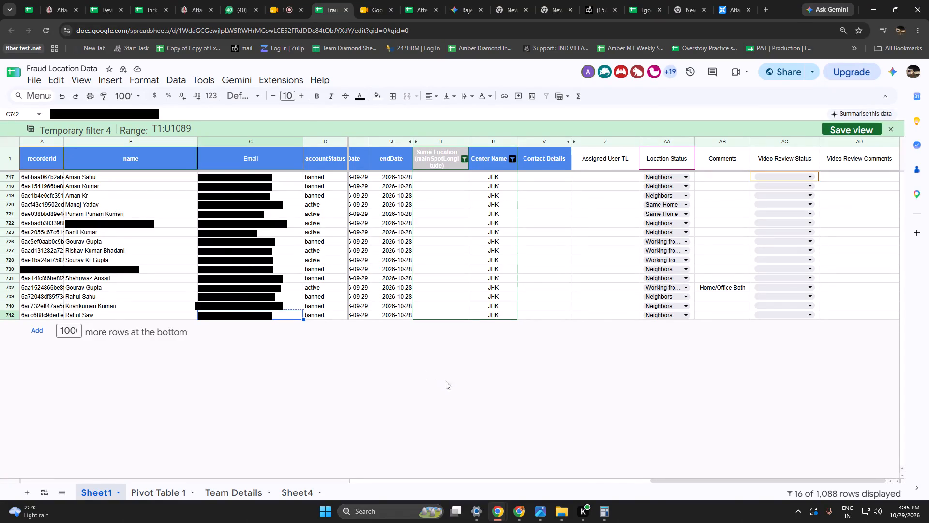
# Review the filtered JHK rows across the recordings, main spot, date, Location Status and Comments columns.
pyautogui.moveTo(661, 481); pyautogui.dragTo(591, 479)
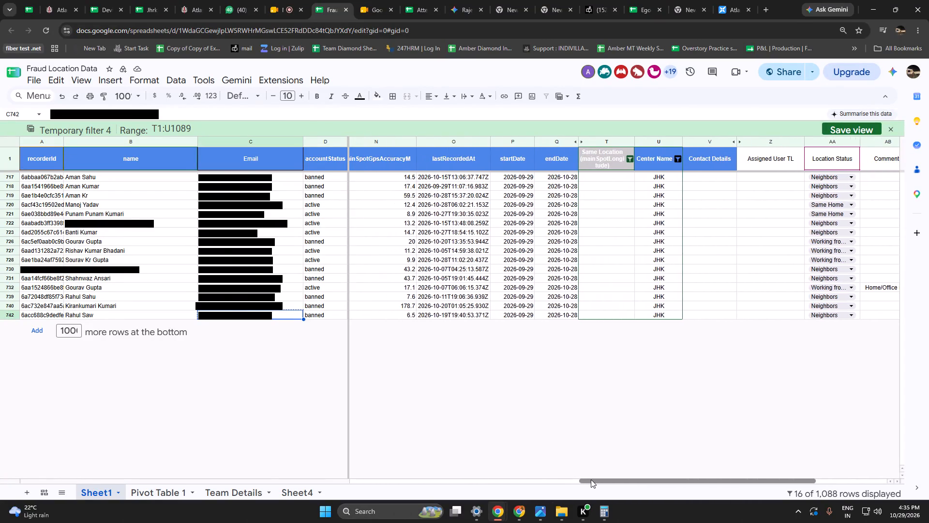
pyautogui.moveTo(591, 479); pyautogui.dragTo(626, 457)
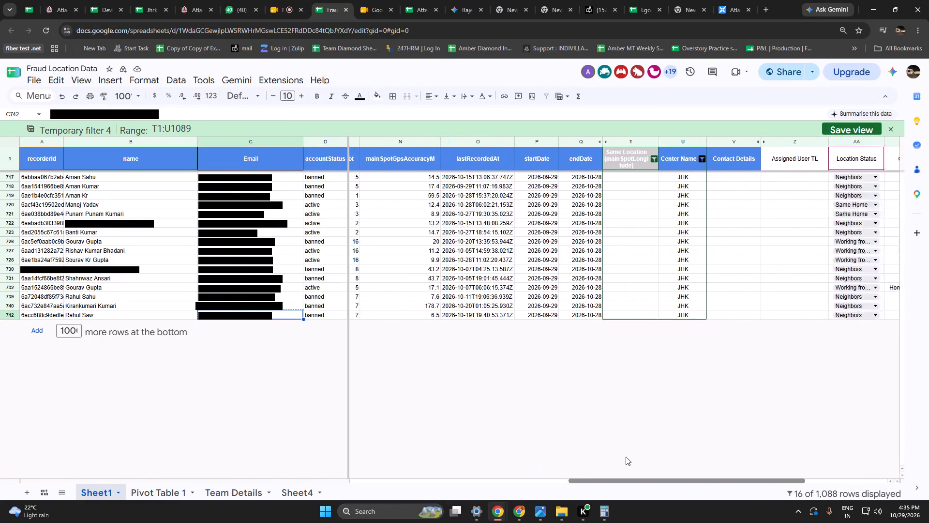
pyautogui.moveTo(626, 457); pyautogui.dragTo(712, 443)
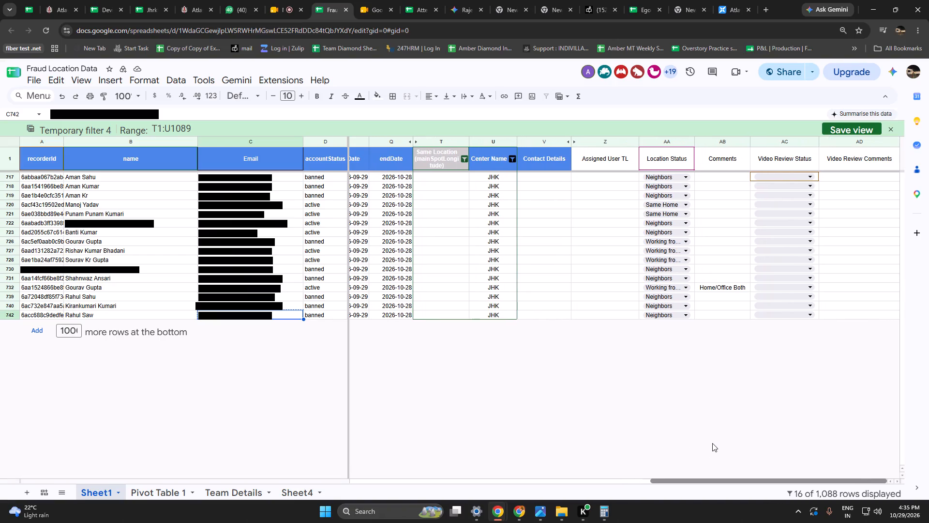
pyautogui.moveTo(712, 443); pyautogui.dragTo(641, 444)
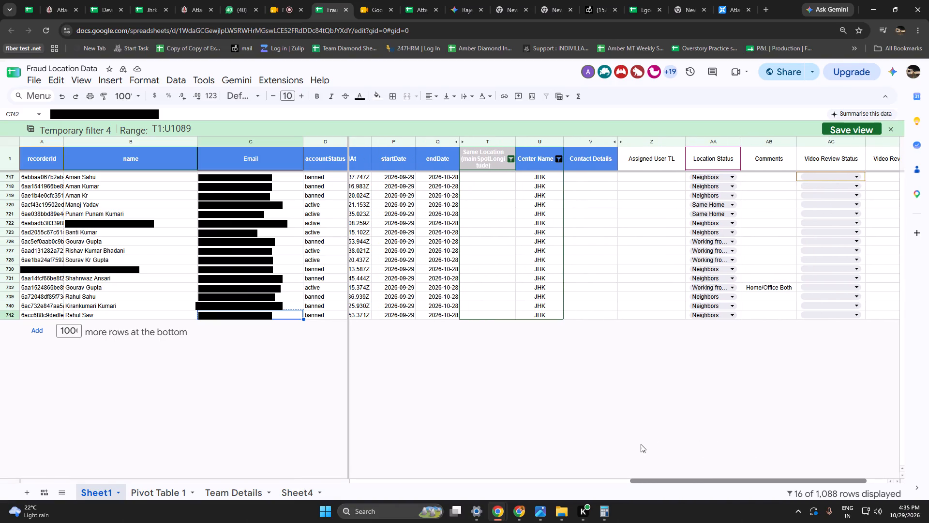
pyautogui.moveTo(641, 444); pyautogui.dragTo(349, 431)
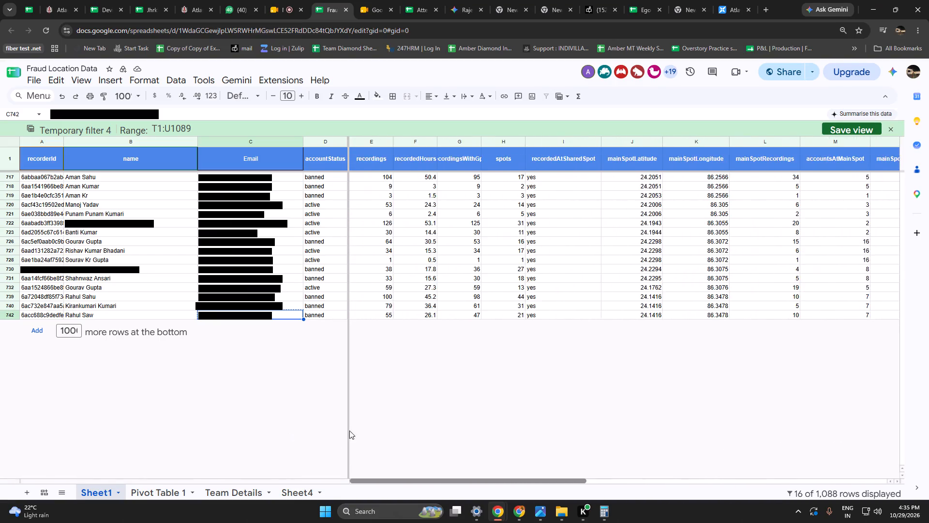
# Bring up the available cell actions for the Same Location cell in row 730.
pyautogui.moveTo(349, 431); pyautogui.dragTo(599, 431)
pyautogui.click(610, 271)
pyautogui.rightClick(606, 266)
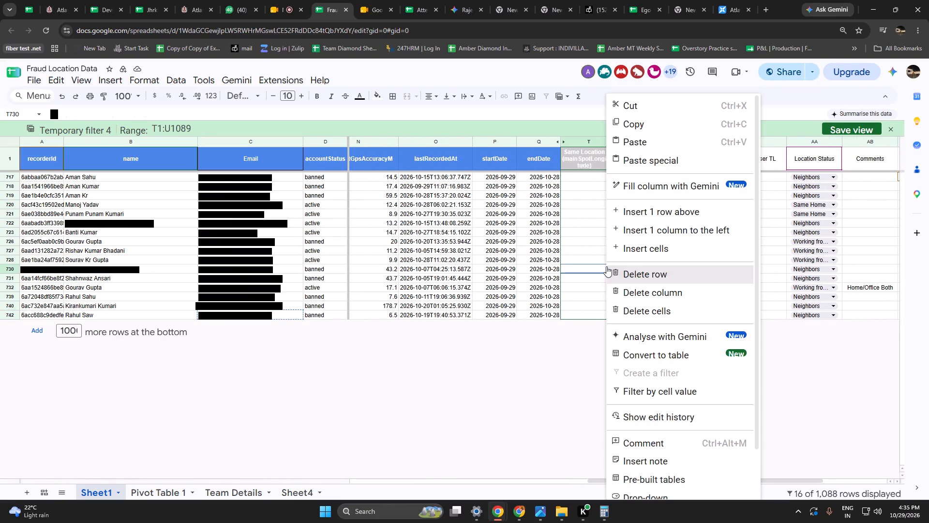
# Check the edit history of the Same Location cells in rows 730 and 739.
pyautogui.click(644, 413)
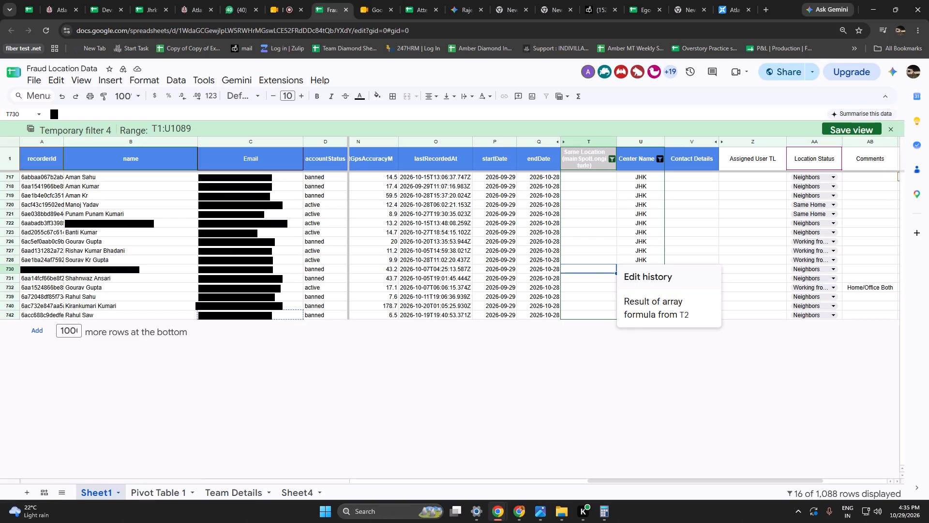
pyautogui.click(646, 376)
pyautogui.rightClick(595, 302)
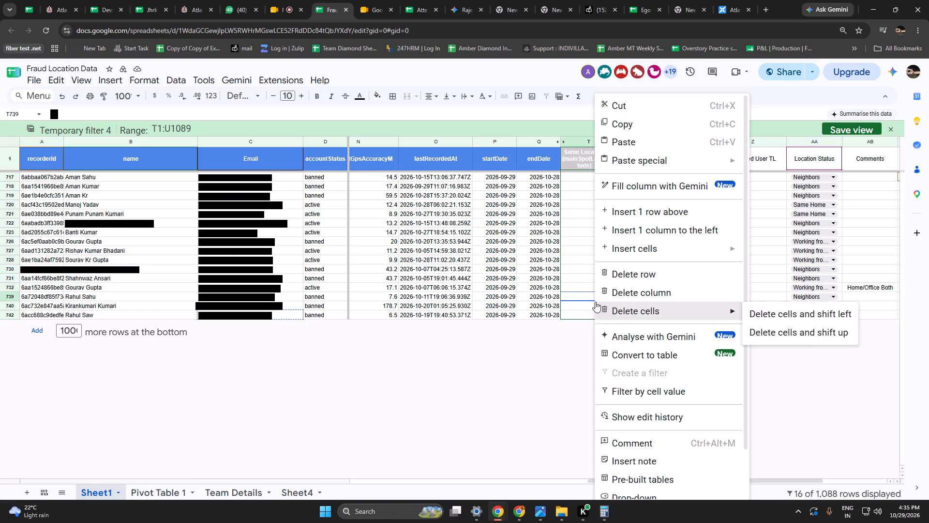
pyautogui.click(641, 418)
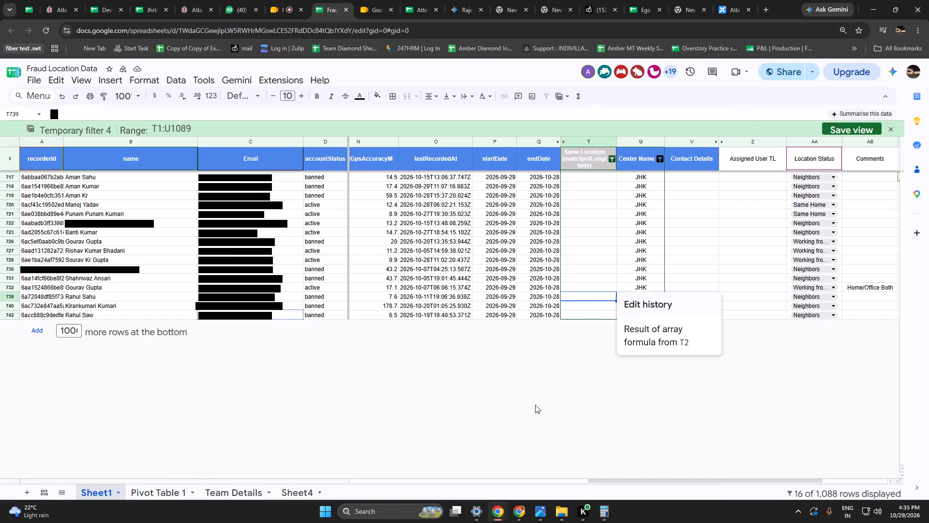
pyautogui.click(535, 405)
# Close the current temporary filter and create a new one covering all columns of Sheet1.
pyautogui.click(894, 133)
pyautogui.click(500, 323)
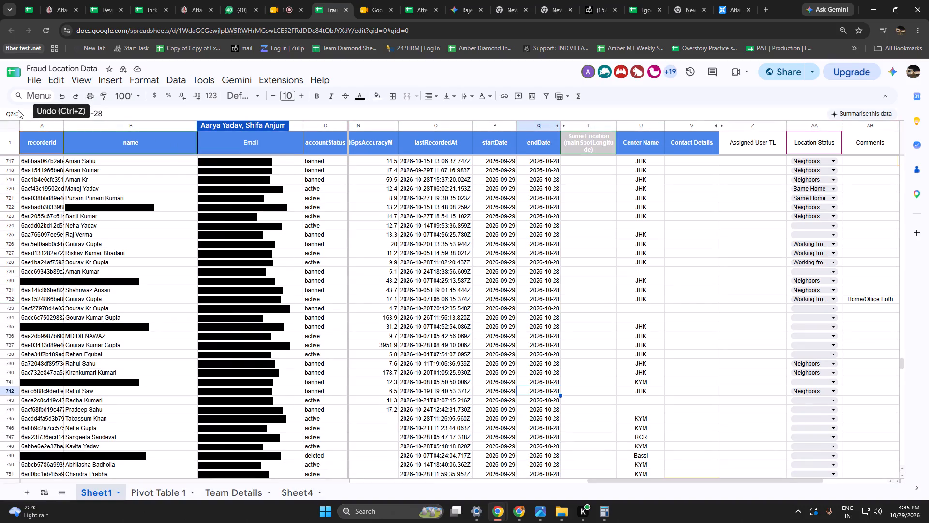
pyautogui.click(5, 125)
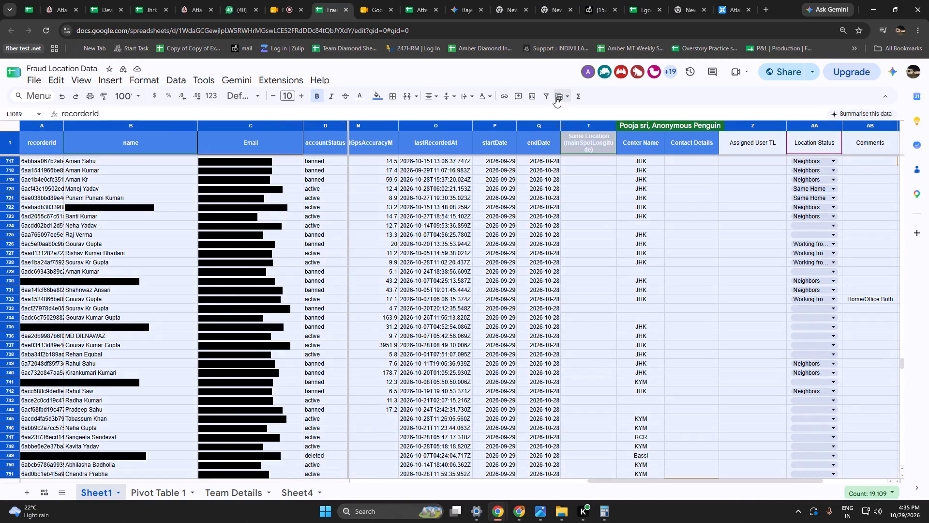
pyautogui.click(555, 97)
pyautogui.click(573, 128)
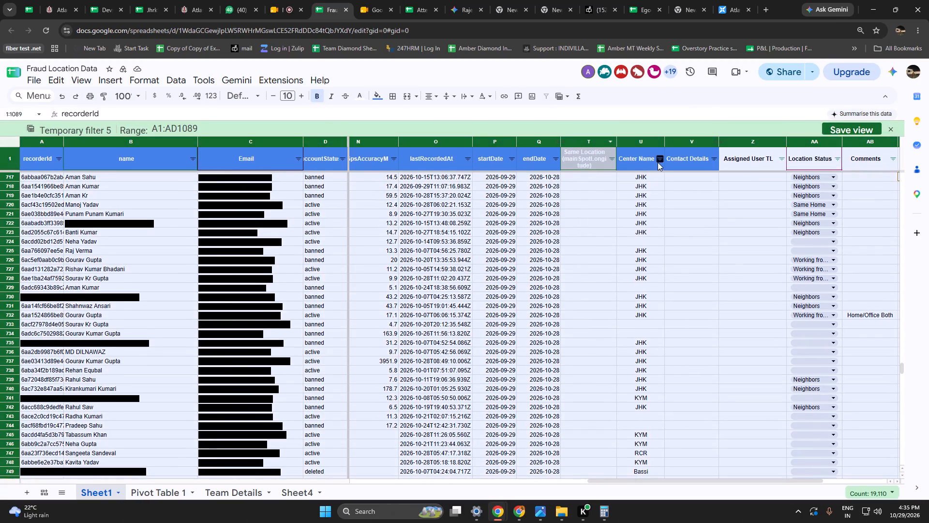
# Filter the Center Name column to show only JHK rows.
pyautogui.click(659, 161)
pyautogui.click(559, 313)
pyautogui.click(557, 349)
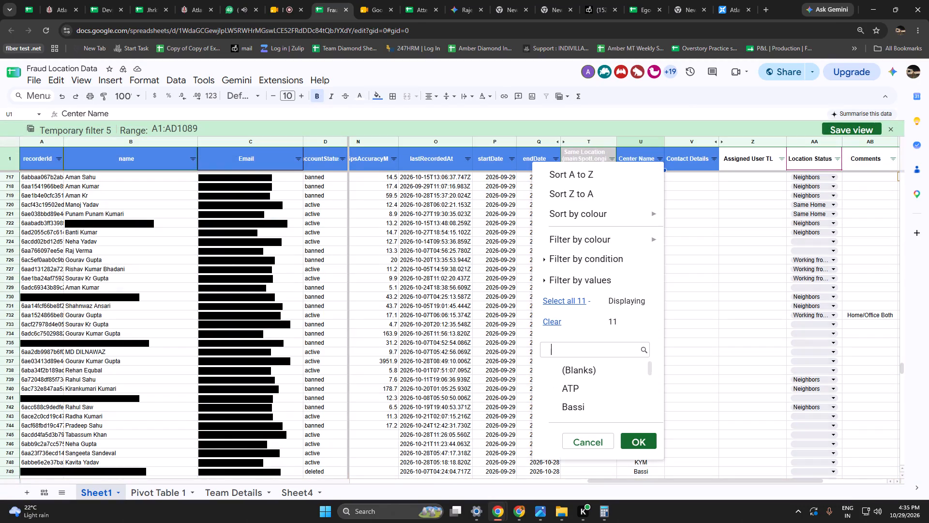
pyautogui.write('jhk')
pyautogui.click(583, 347)
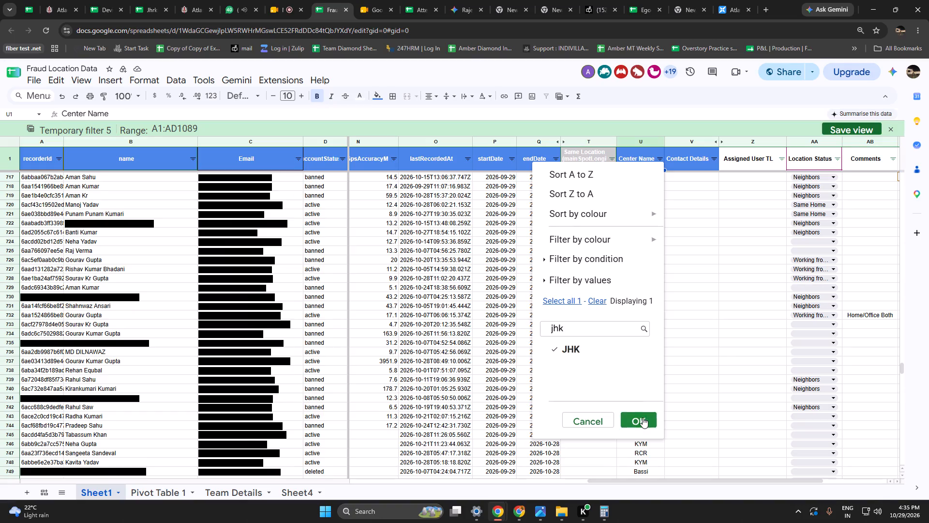
pyautogui.click(643, 417)
pyautogui.click(640, 433)
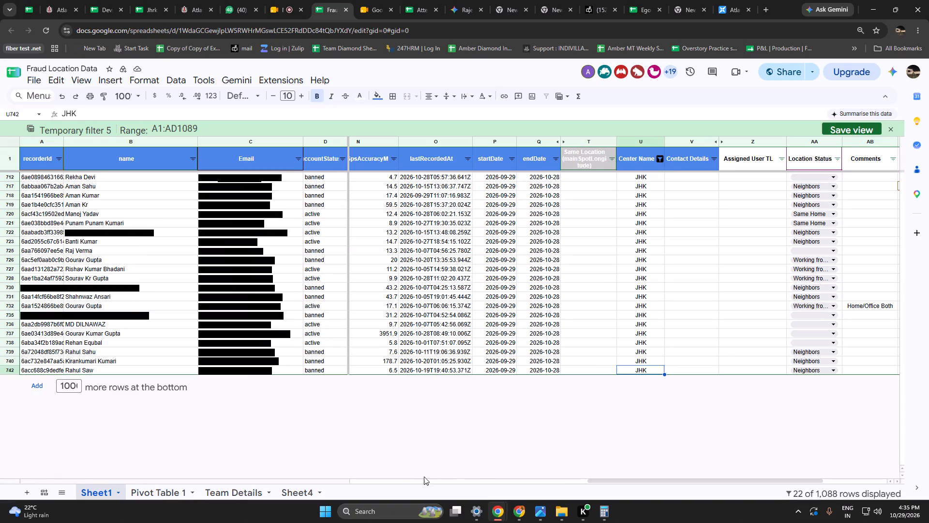
# Check the edit history of the Same Location cell in row 717.
pyautogui.moveTo(597, 481); pyautogui.dragTo(651, 477)
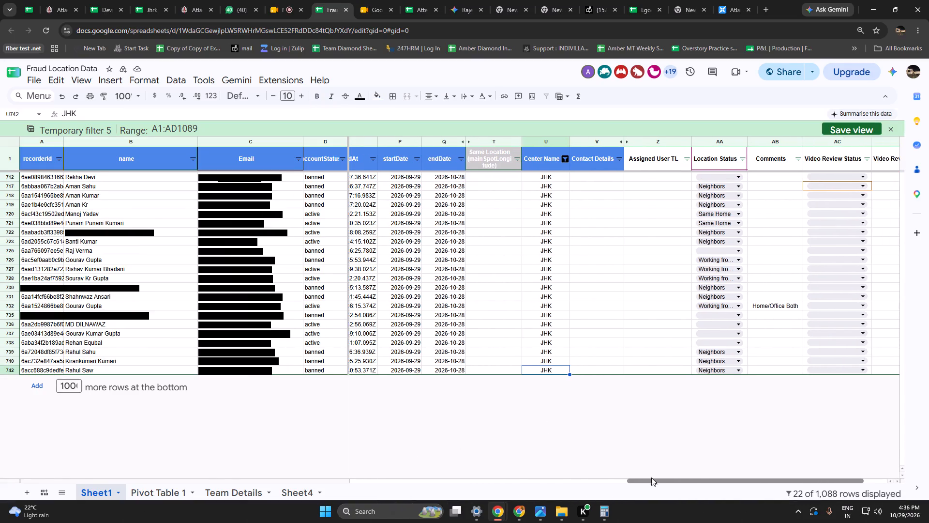
pyautogui.moveTo(651, 477); pyautogui.dragTo(676, 480)
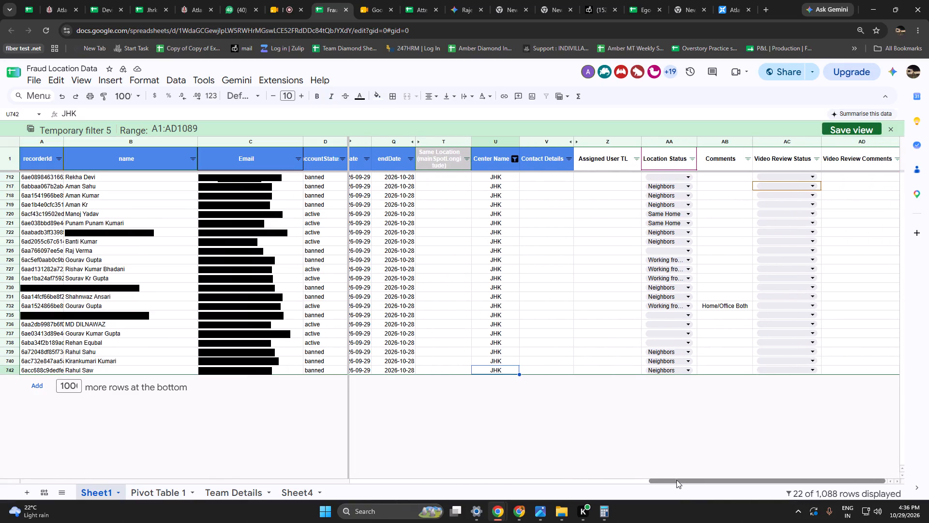
pyautogui.moveTo(676, 480); pyautogui.dragTo(529, 462)
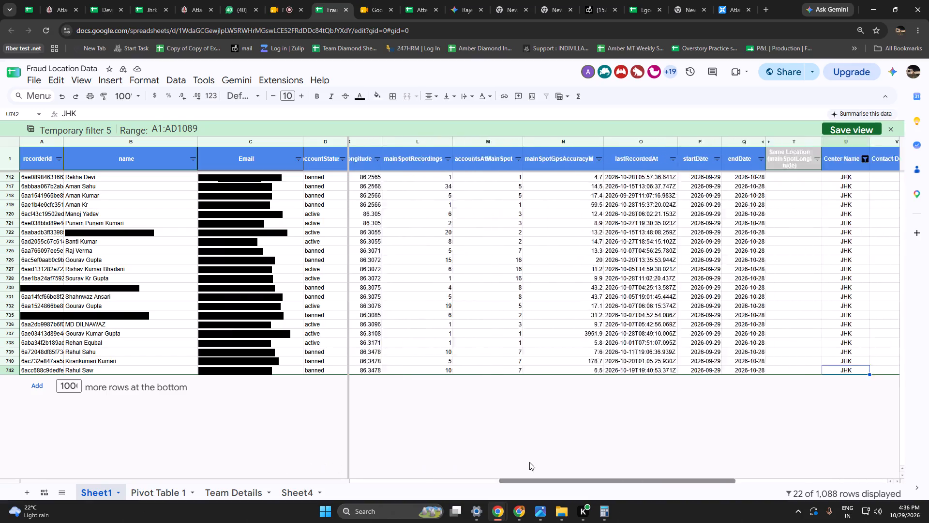
pyautogui.moveTo(529, 462); pyautogui.dragTo(580, 462)
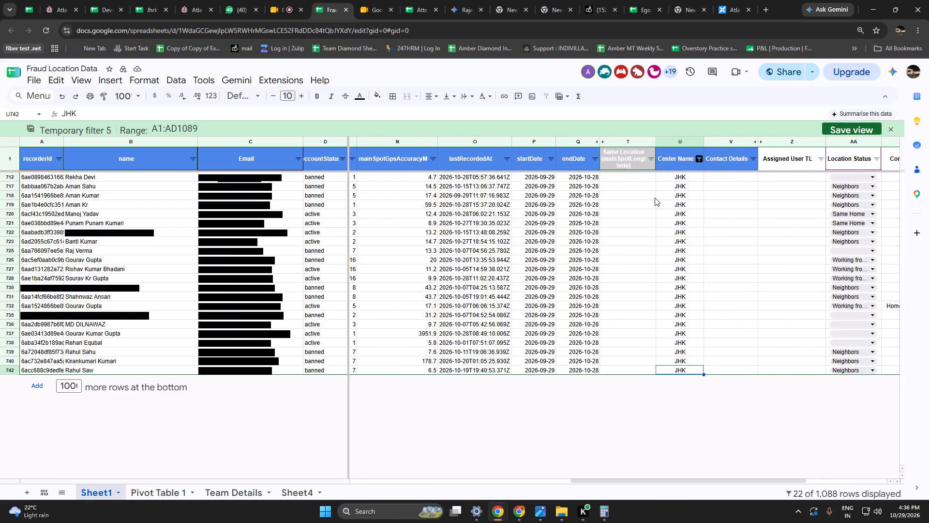
pyautogui.click(637, 187)
pyautogui.rightClick(637, 187)
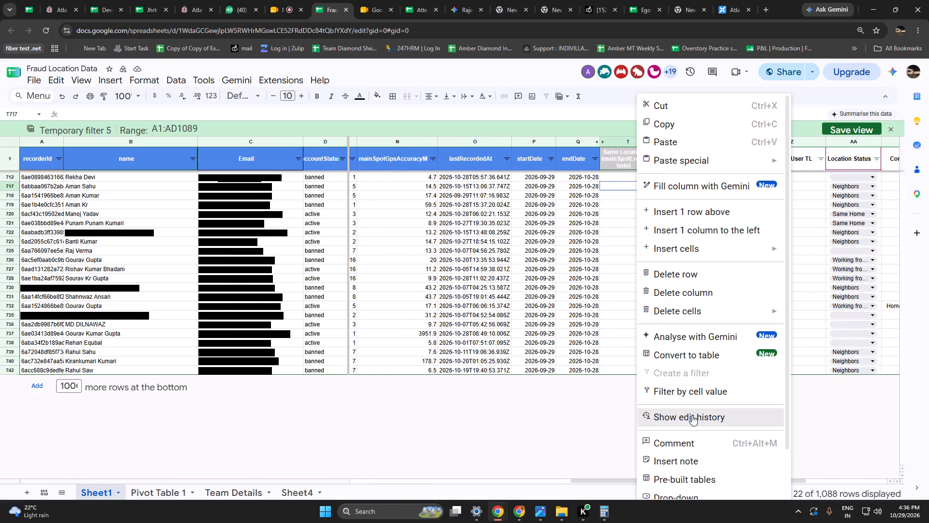
pyautogui.click(692, 415)
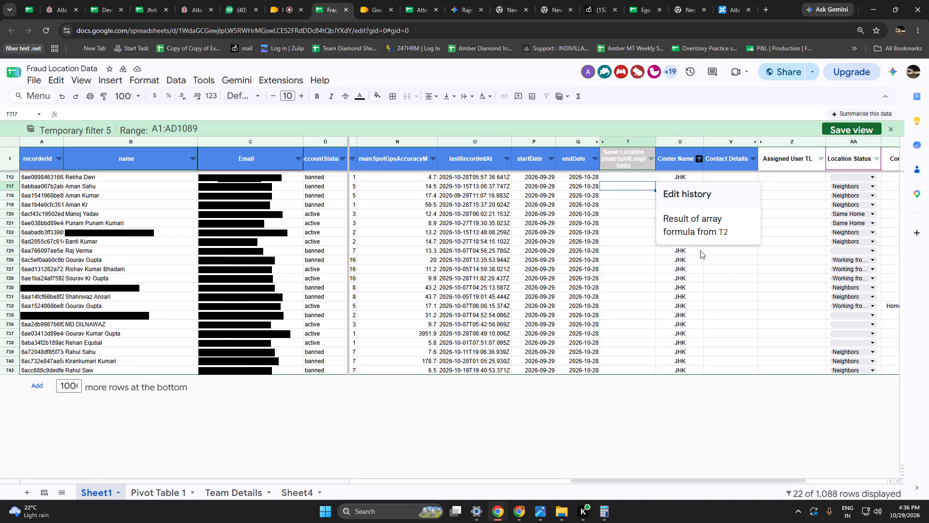
pyautogui.click(736, 283)
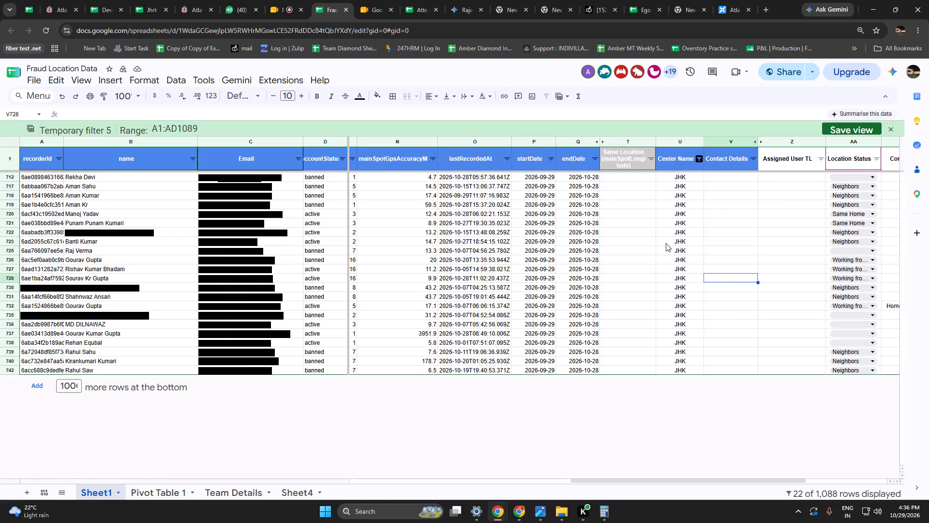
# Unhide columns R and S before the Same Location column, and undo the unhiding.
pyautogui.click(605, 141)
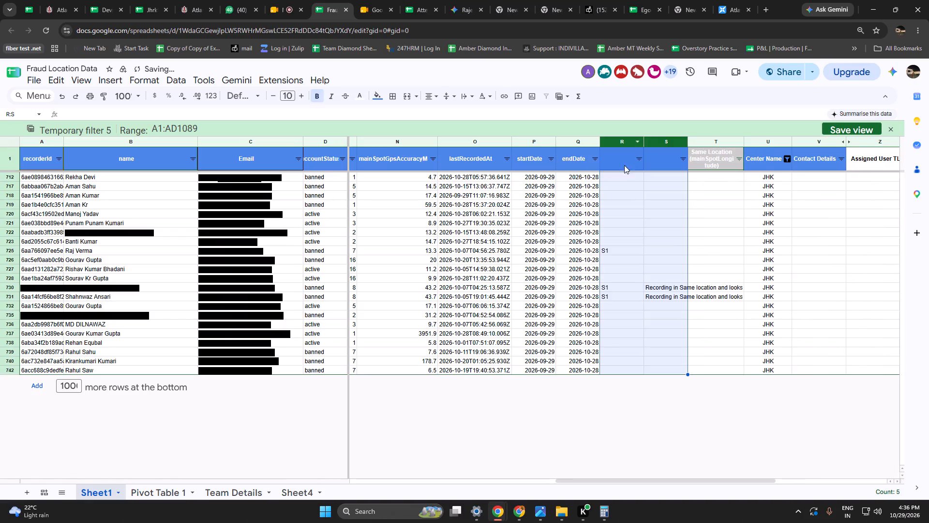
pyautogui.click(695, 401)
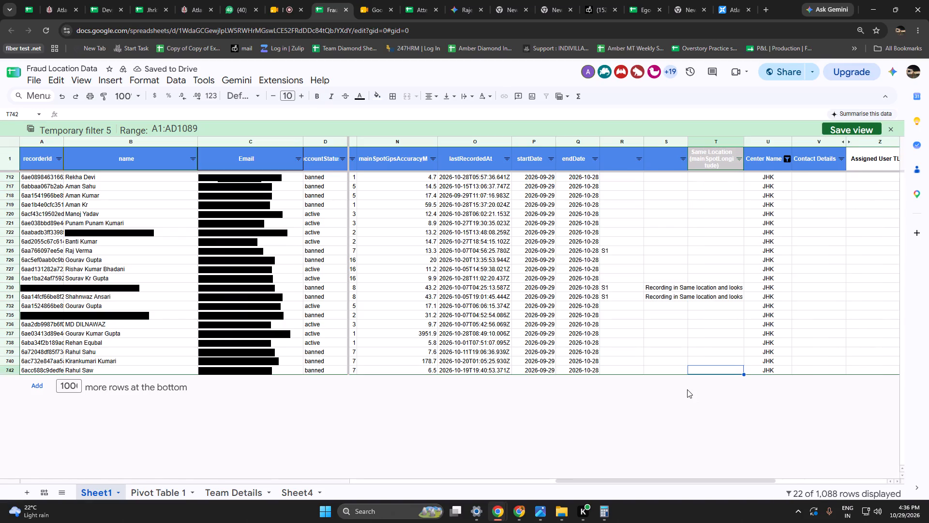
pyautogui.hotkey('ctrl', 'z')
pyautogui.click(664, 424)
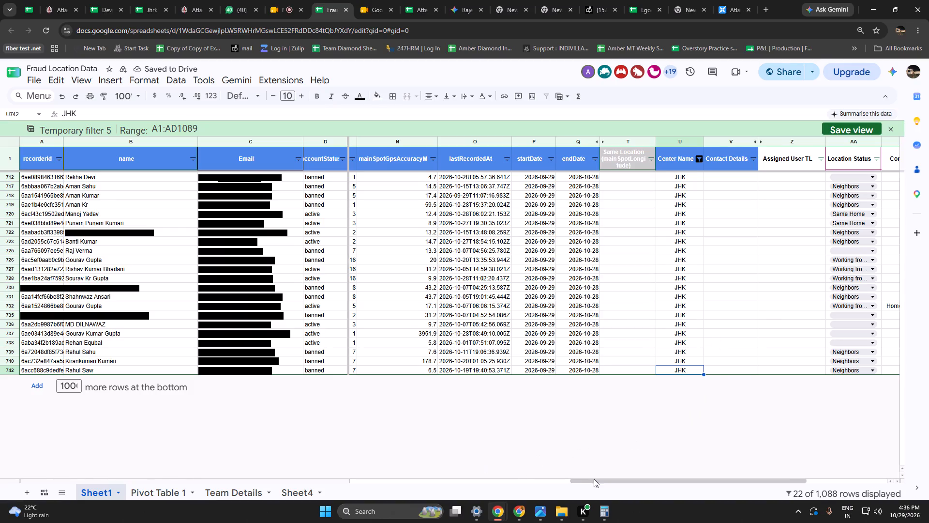
# Check the edit history of the Assigned User TL header cell.
pyautogui.moveTo(584, 479); pyautogui.dragTo(678, 463)
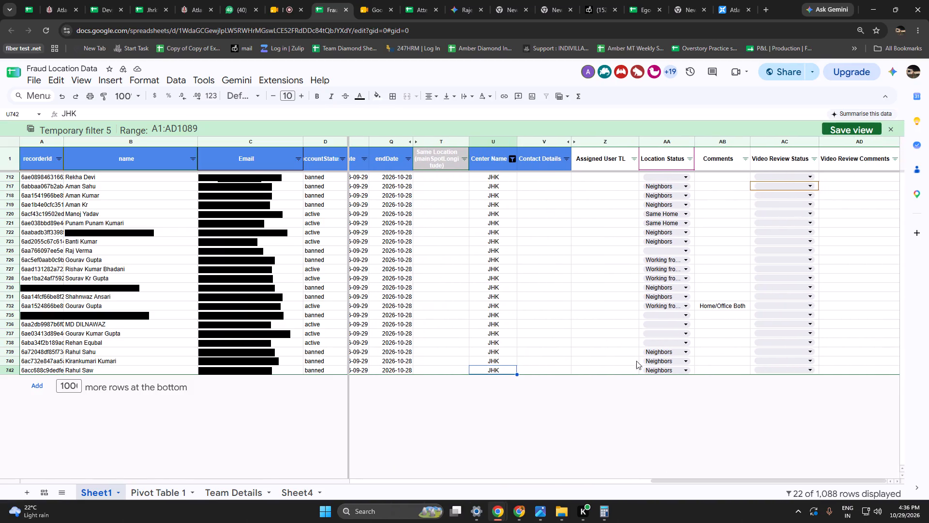
pyautogui.click(609, 154)
pyautogui.rightClick(609, 154)
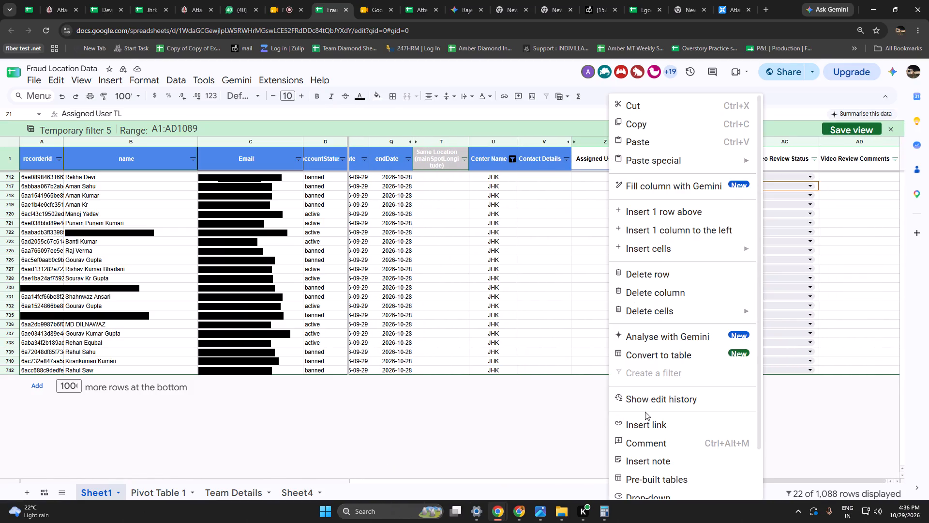
pyautogui.click(647, 398)
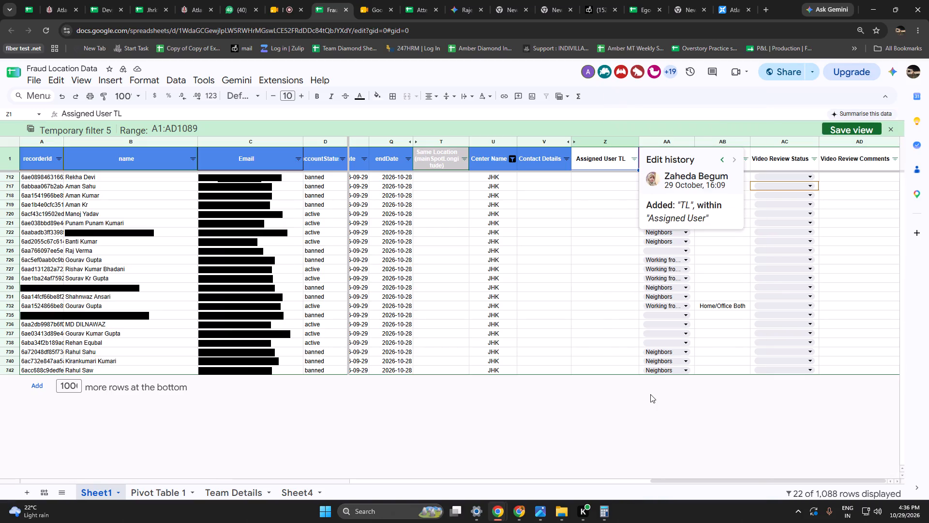
pyautogui.click(527, 428)
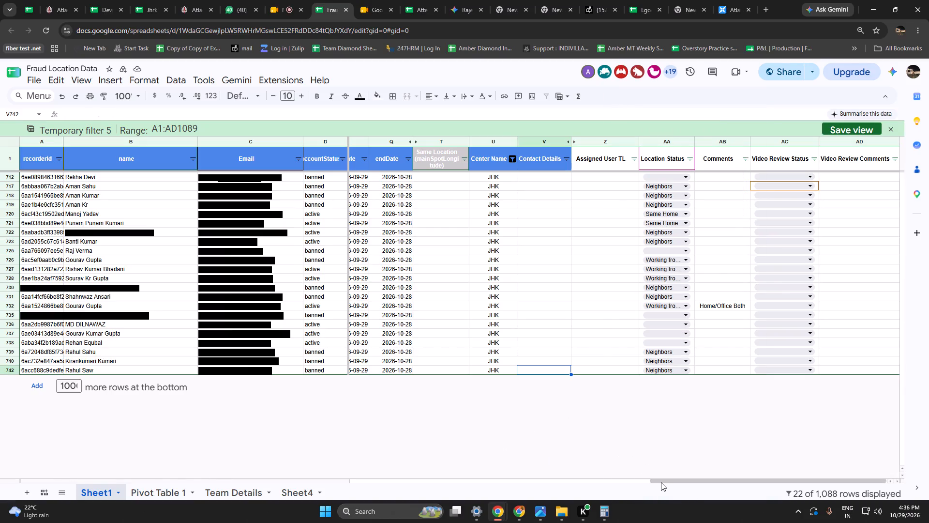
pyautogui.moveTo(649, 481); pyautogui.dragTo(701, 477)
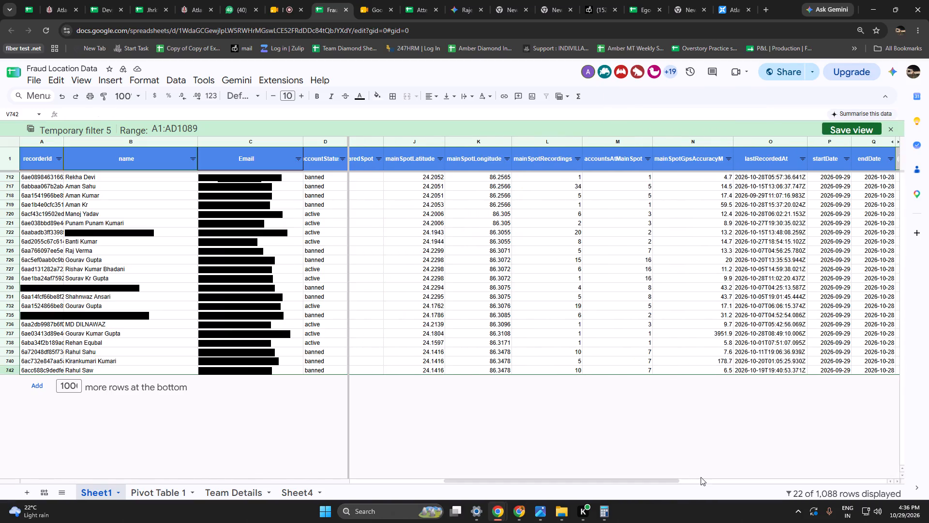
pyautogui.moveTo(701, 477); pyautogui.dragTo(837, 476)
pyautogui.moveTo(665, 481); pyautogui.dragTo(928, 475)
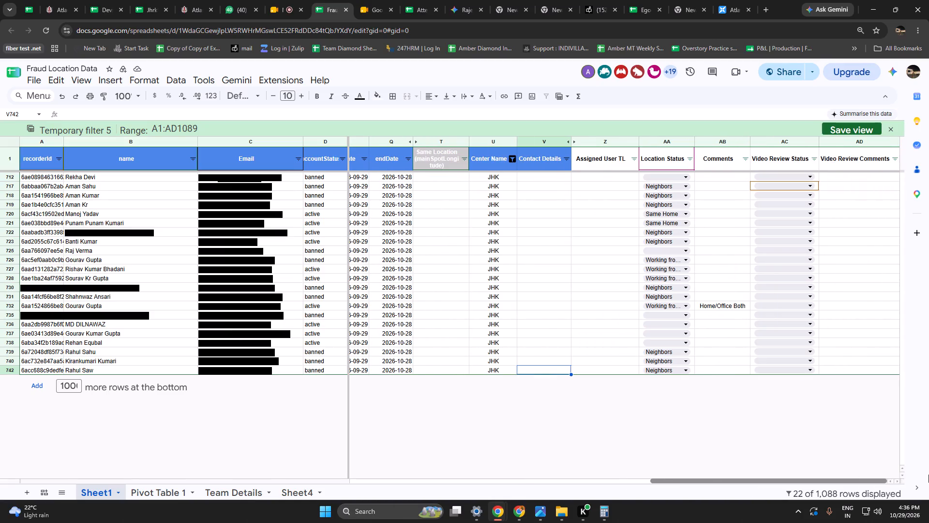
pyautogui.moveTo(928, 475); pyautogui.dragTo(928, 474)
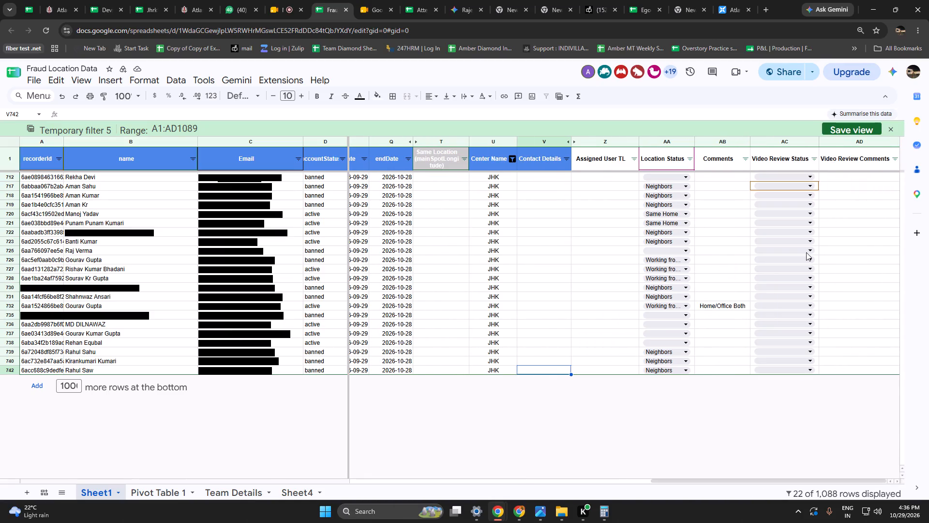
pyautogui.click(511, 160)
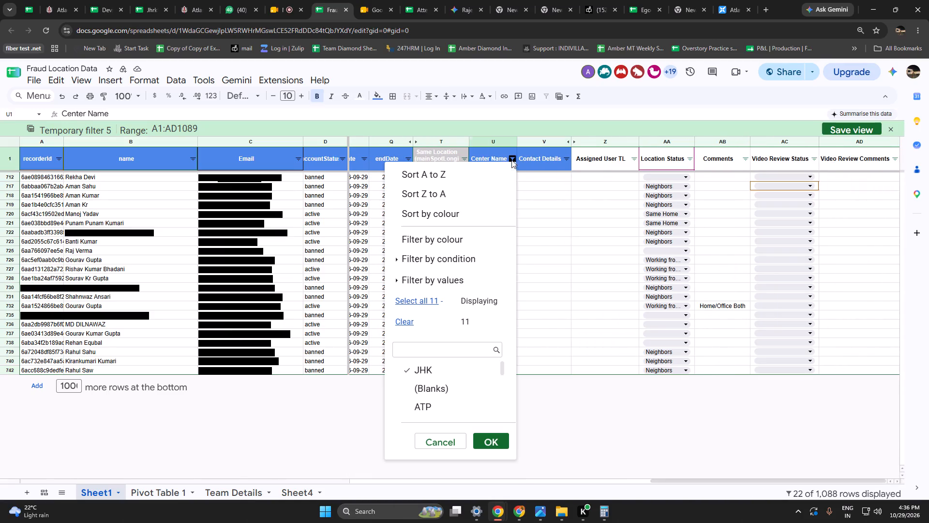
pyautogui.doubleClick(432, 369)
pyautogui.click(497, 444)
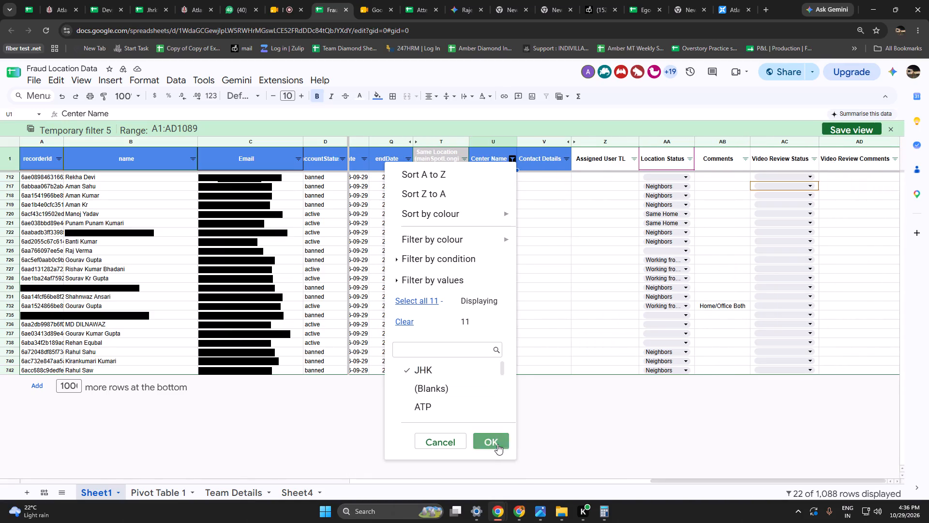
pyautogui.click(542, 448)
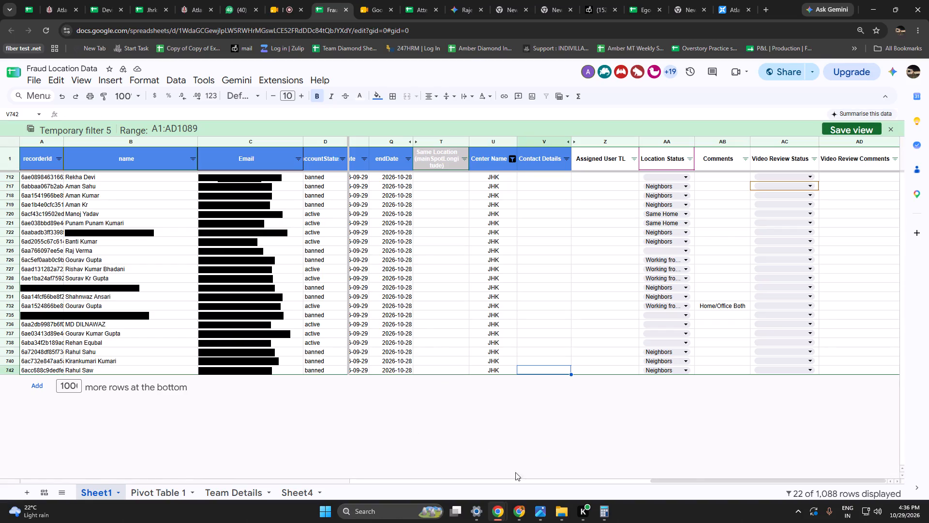
# Review the main spot columns of the JHK rows and copy the Email cell in row 717.
pyautogui.moveTo(656, 482); pyautogui.dragTo(487, 470)
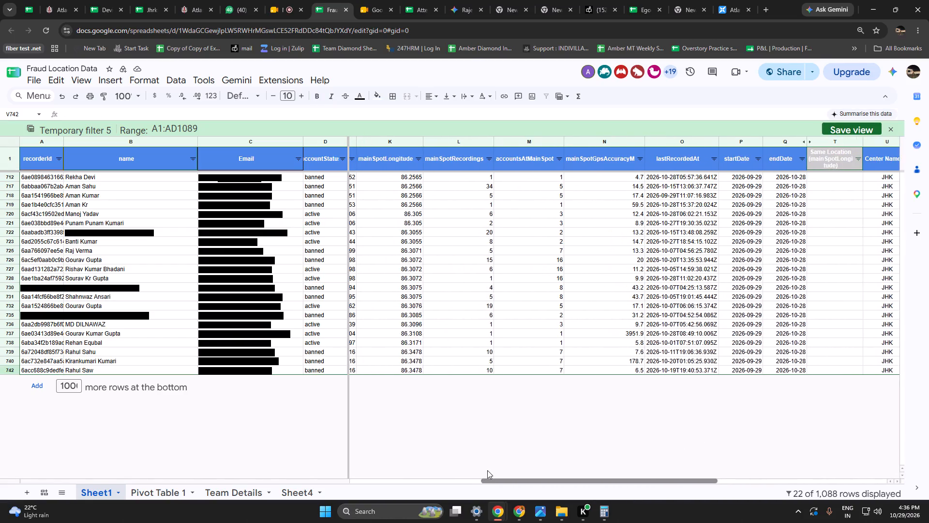
pyautogui.moveTo(487, 470); pyautogui.dragTo(471, 470)
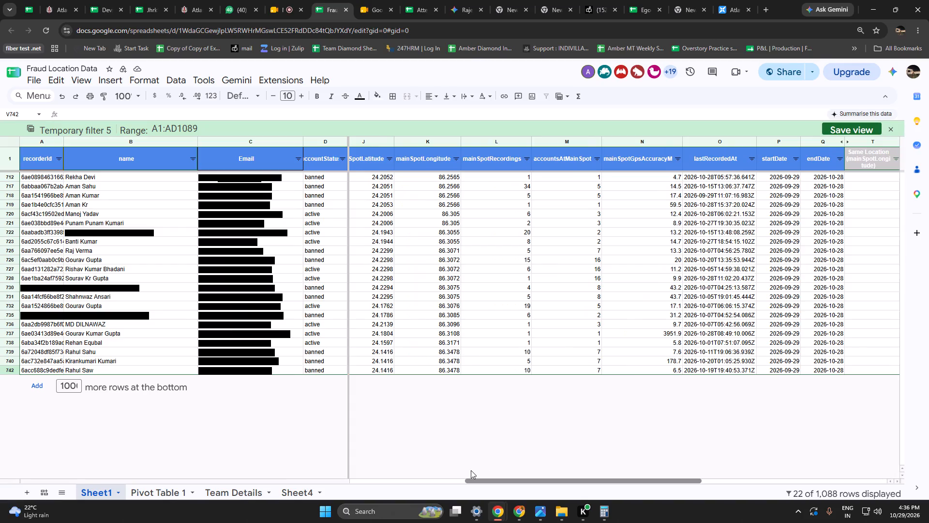
pyautogui.moveTo(471, 470); pyautogui.dragTo(474, 470)
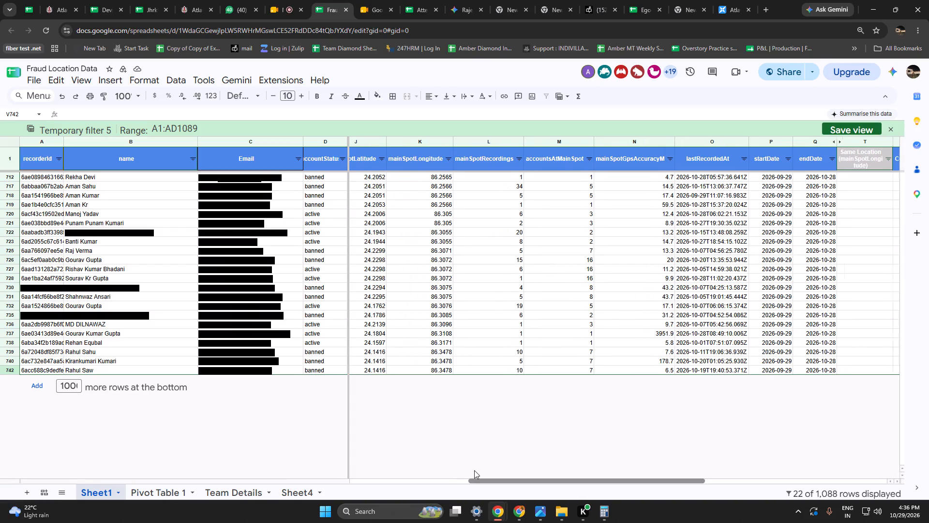
pyautogui.moveTo(474, 470); pyautogui.dragTo(468, 470)
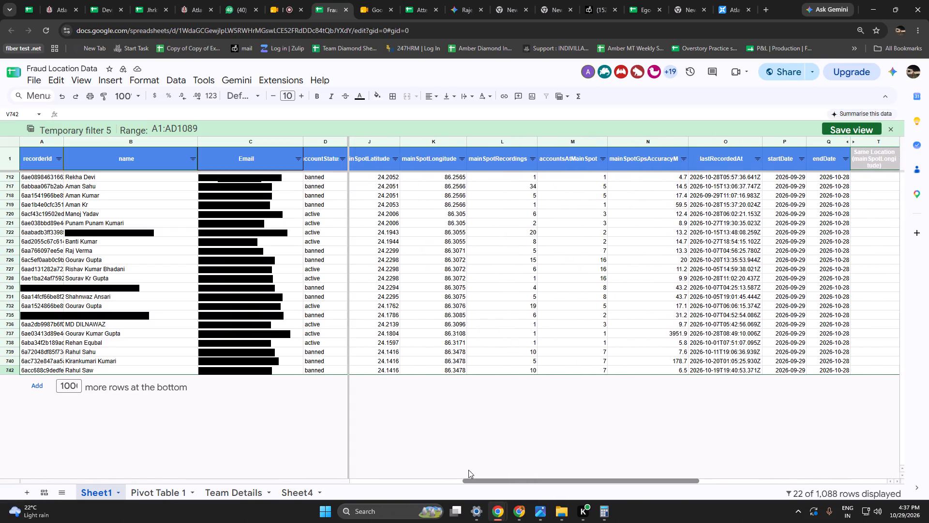
pyautogui.moveTo(468, 470); pyautogui.dragTo(489, 470)
pyautogui.click(209, 189)
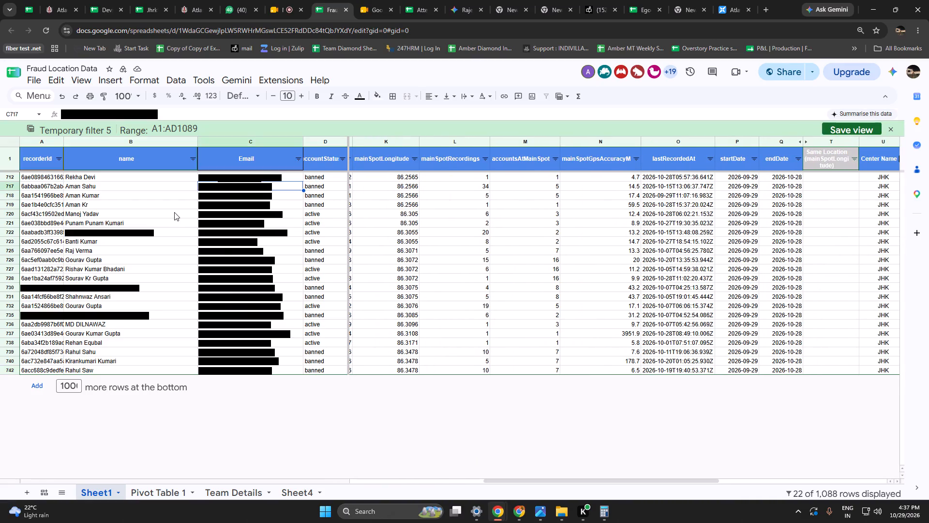
pyautogui.hotkey('ctrl', 'c')
# In Atlas Capture's Fraud page, search the recorder clusters for the copied row 717 email and expand the matching cluster.
pyautogui.click(726, 0)
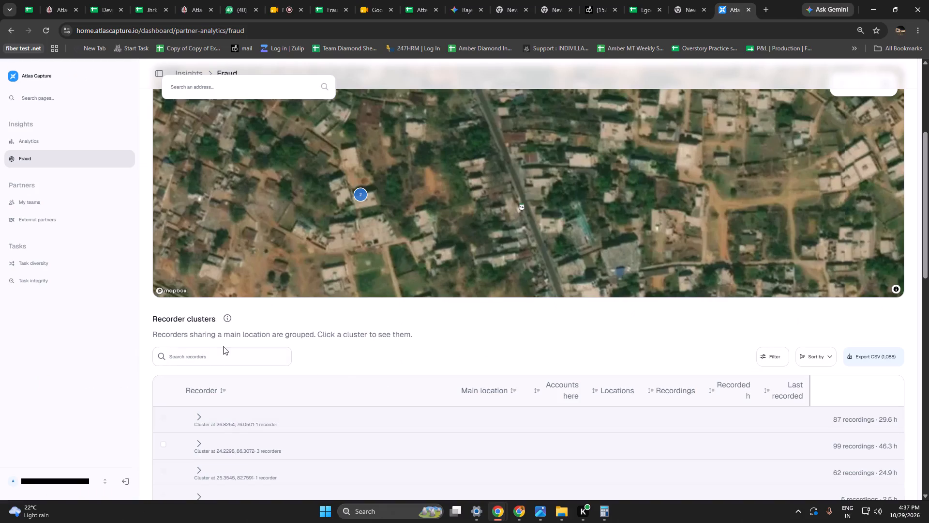
pyautogui.click(189, 359)
pyautogui.hotkey('ctrl', 'v')
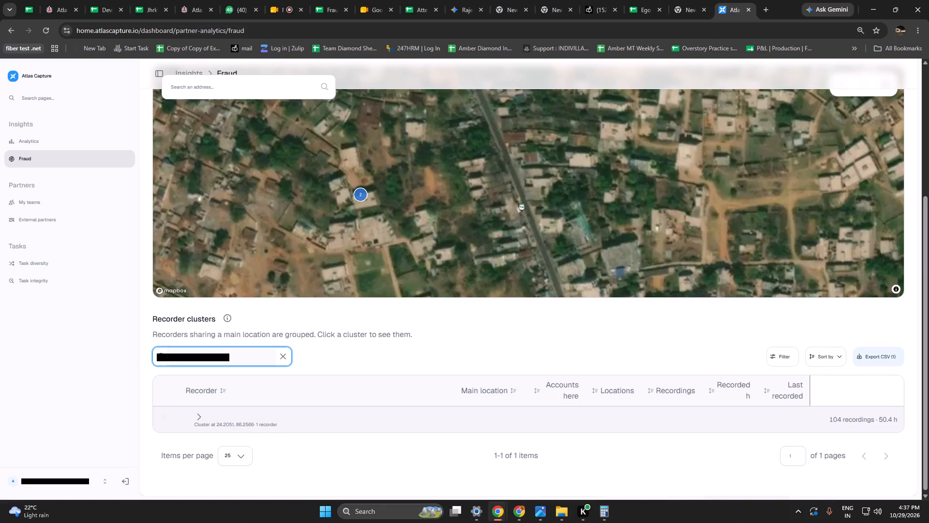
pyautogui.press('Return')
pyautogui.click(196, 419)
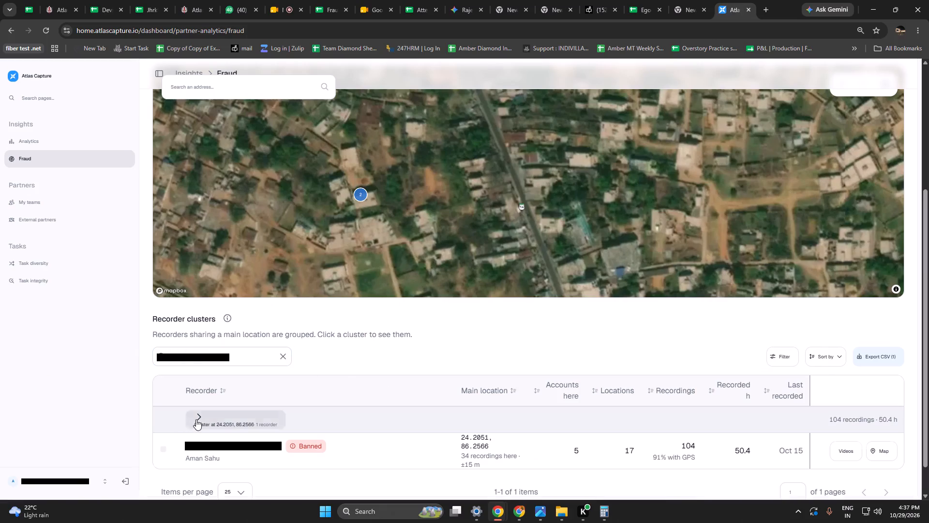
pyautogui.scroll(-1, 389, 323)
pyautogui.scroll(-1, 467, 340)
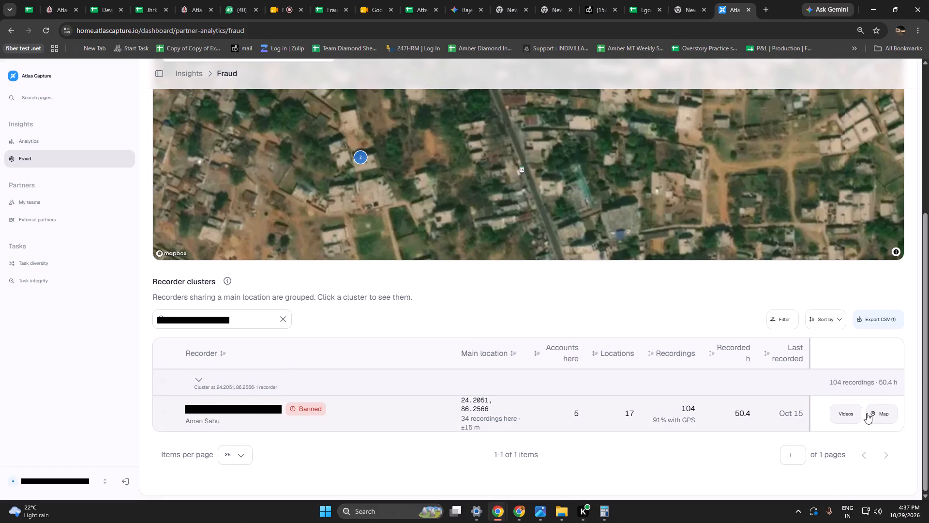
# Browse the recorder's videos, play the newest recording from 15/10/2026, 14:59:55, and close the video list.
pyautogui.click(853, 413)
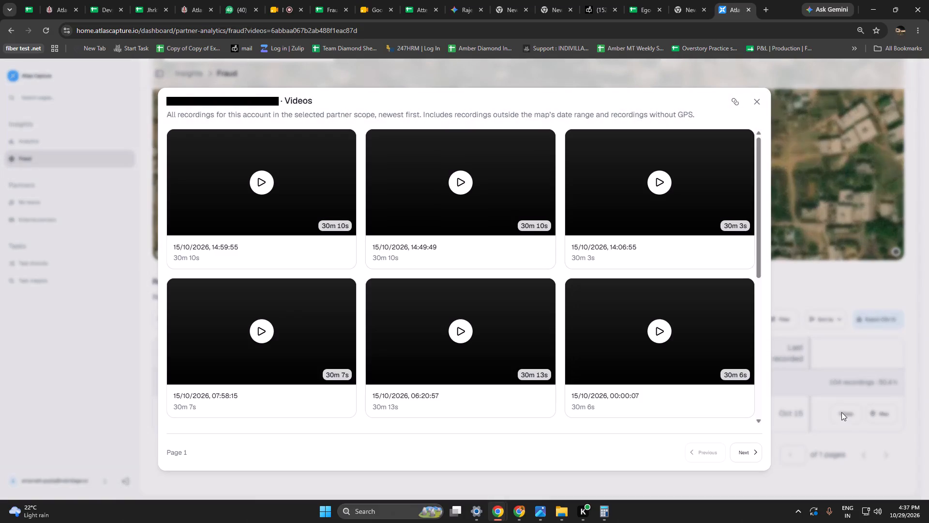
pyautogui.scroll(-6, 426, 275)
pyautogui.scroll(5, 426, 275)
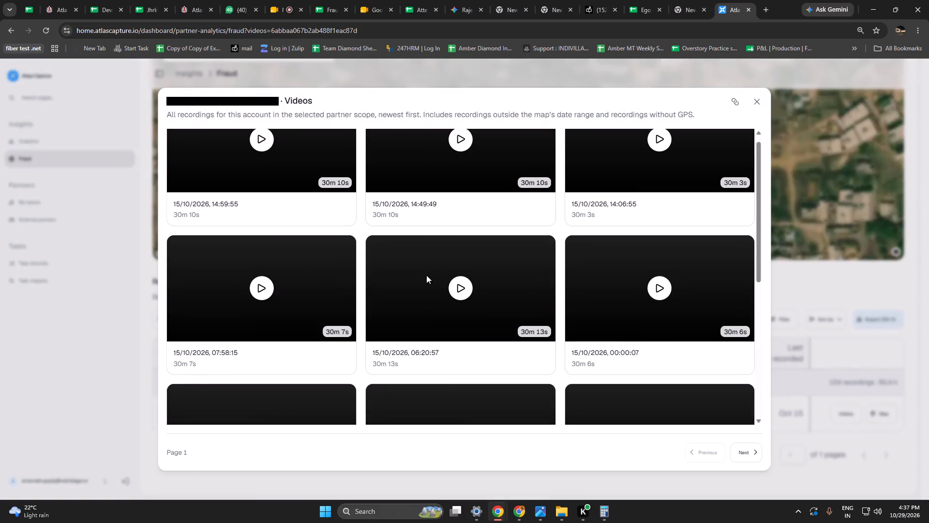
pyautogui.scroll(4, 427, 274)
pyautogui.scroll(-6, 427, 273)
pyautogui.scroll(6, 427, 273)
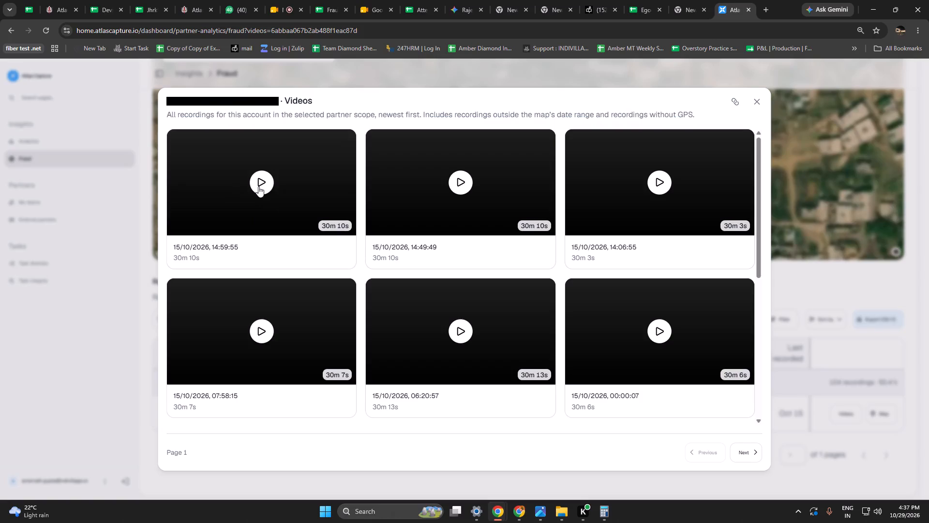
pyautogui.click(258, 184)
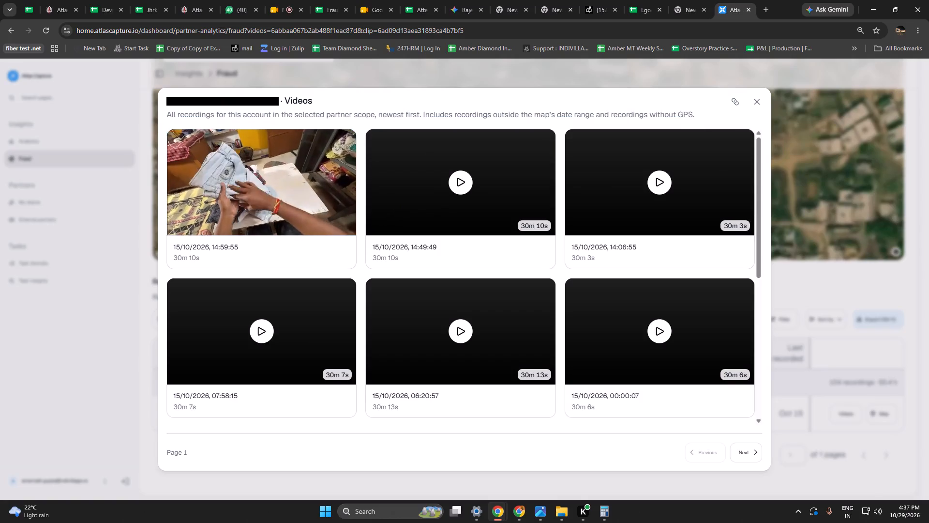
pyautogui.click(753, 104)
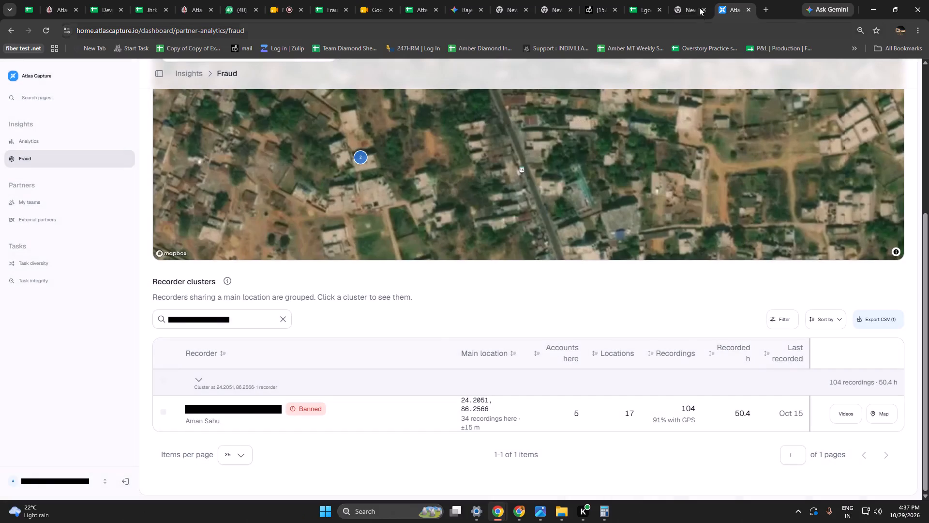
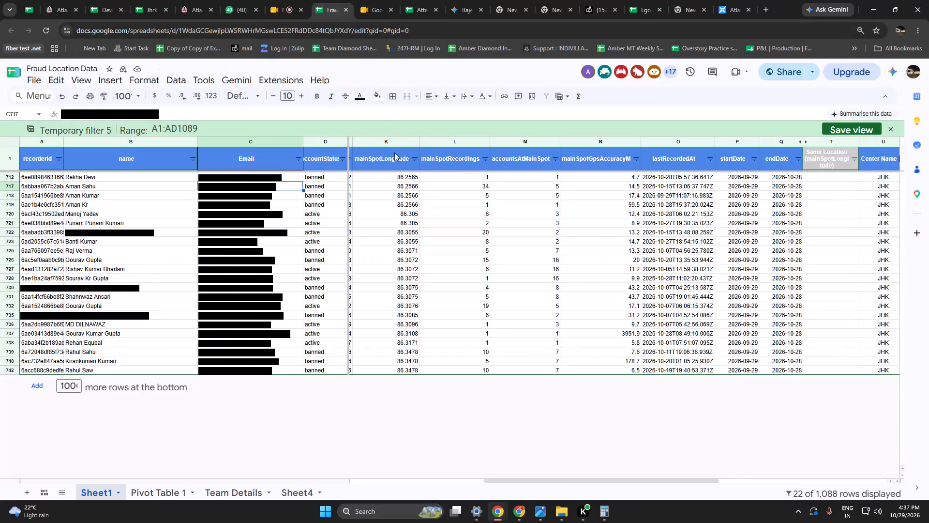
# Set the Video Review Status of row 717 to Completed.
pyautogui.click(291, 181)
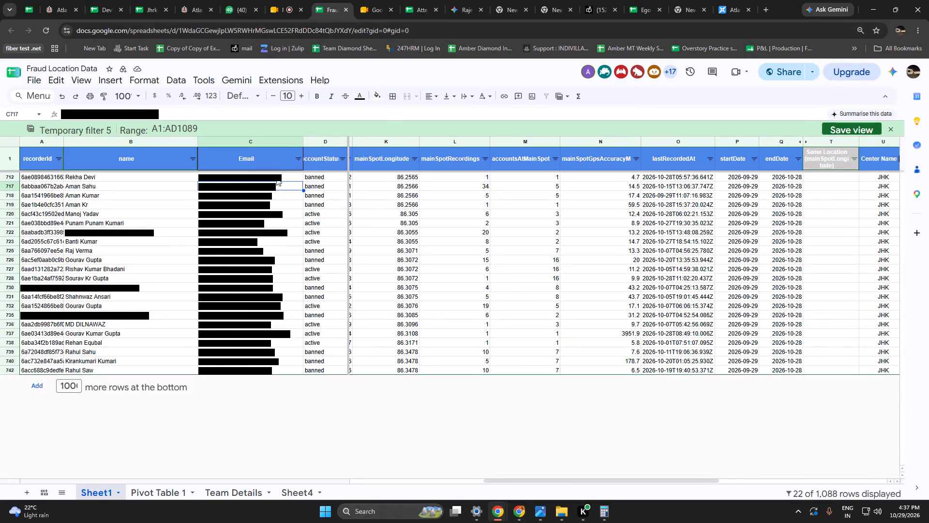
pyautogui.click(272, 176)
pyautogui.click(250, 188)
pyautogui.press('Right')
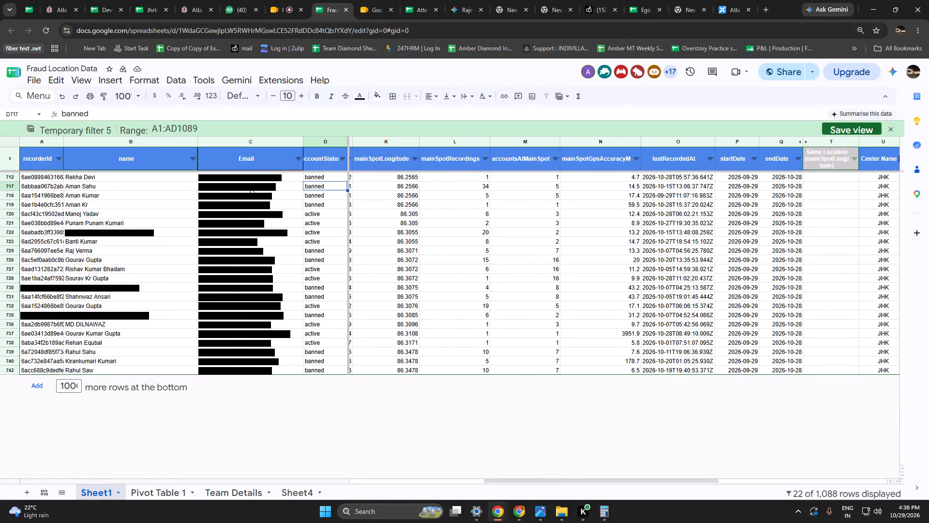
pyautogui.press('Right')
pyautogui.press('Right')
pyautogui.press('Right')
pyautogui.press('Right')
pyautogui.press('Right')
pyautogui.press('Right')
pyautogui.press('Right')
pyautogui.press('Right')
pyautogui.press('Right')
pyautogui.press('Right')
pyautogui.press('Right')
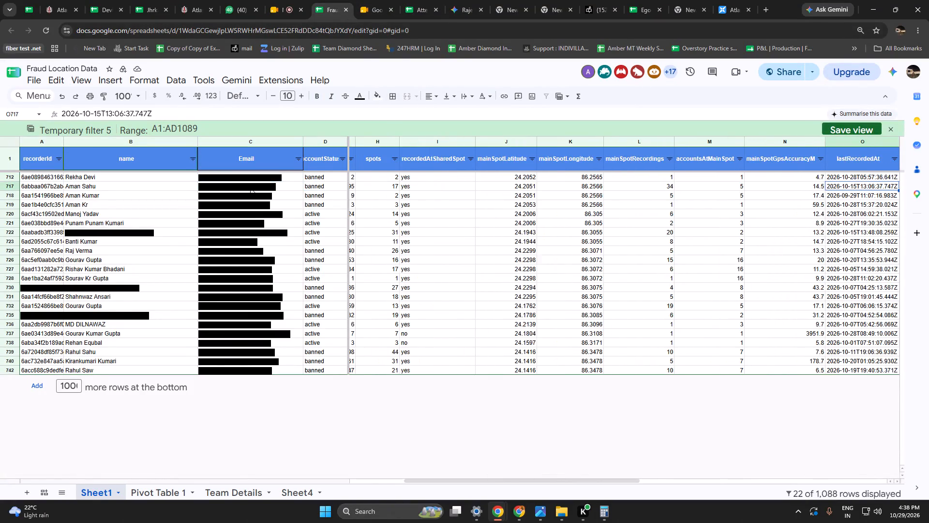
pyautogui.press('Right')
pyautogui.press('Right')
pyautogui.press('Right')
pyautogui.press('Right')
pyautogui.press('Right')
pyautogui.press('Right')
pyautogui.press('Right')
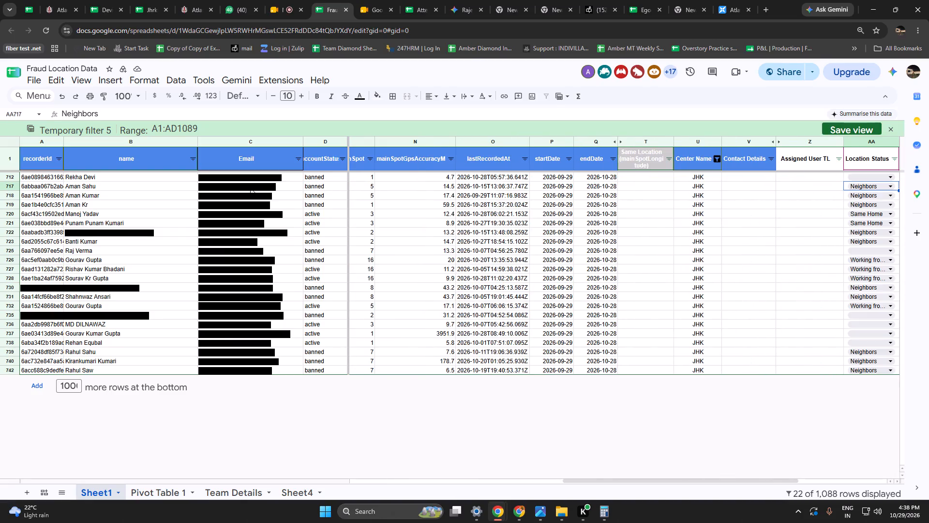
pyautogui.press('Right')
pyautogui.press('Right')
pyautogui.press('Right')
pyautogui.press('Right')
pyautogui.press('Right')
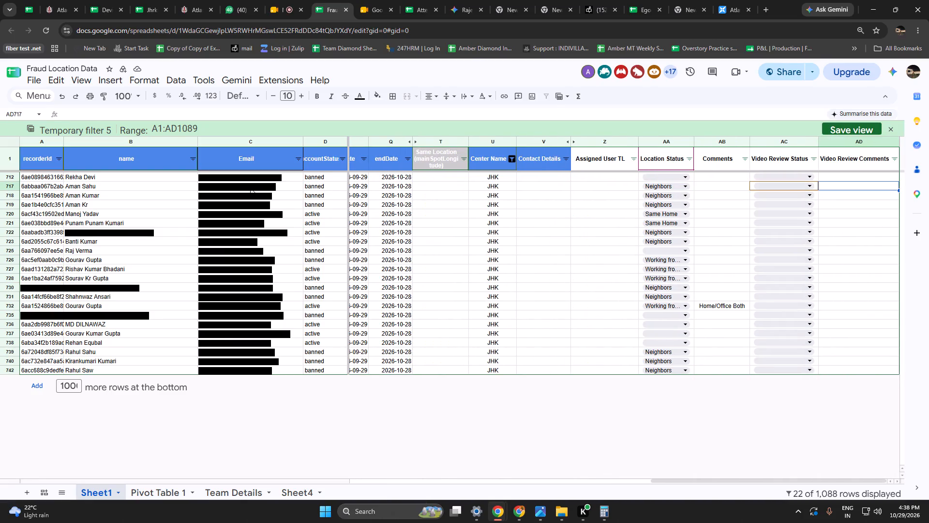
pyautogui.press('Left')
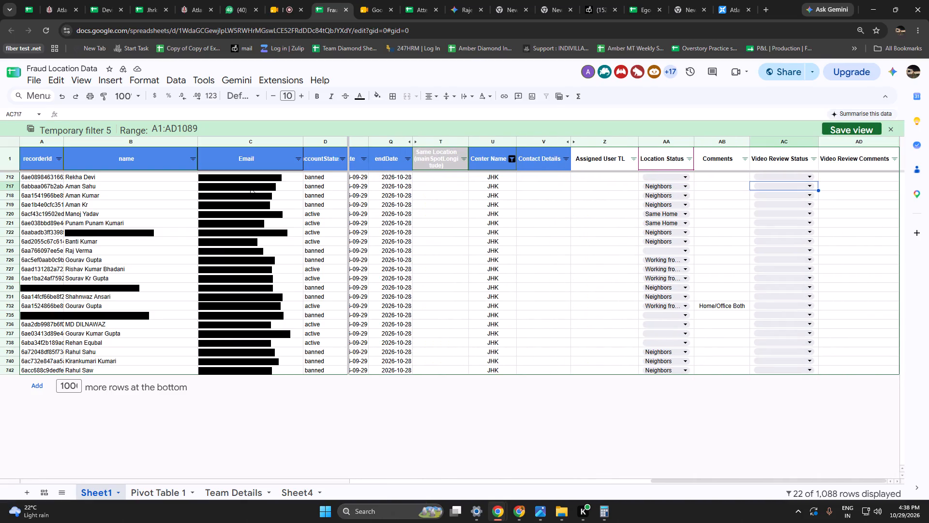
pyautogui.click(763, 185)
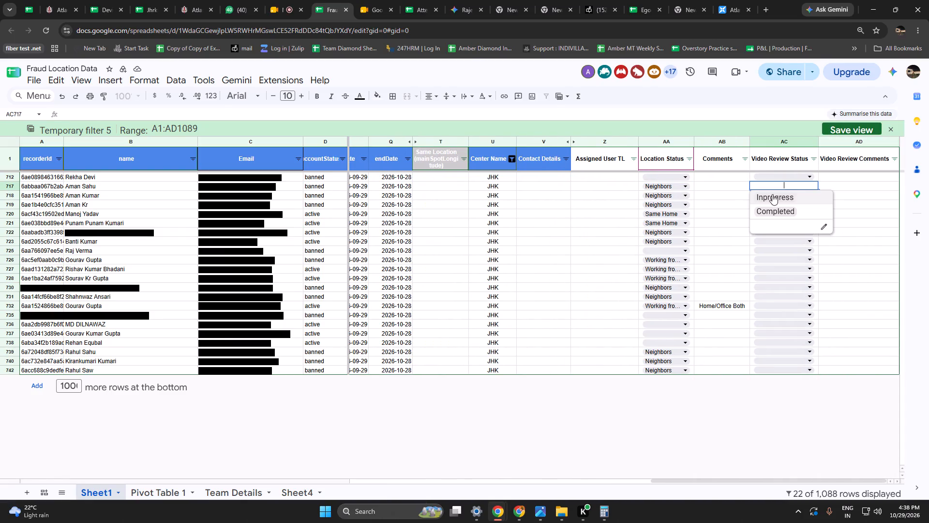
pyautogui.click(776, 205)
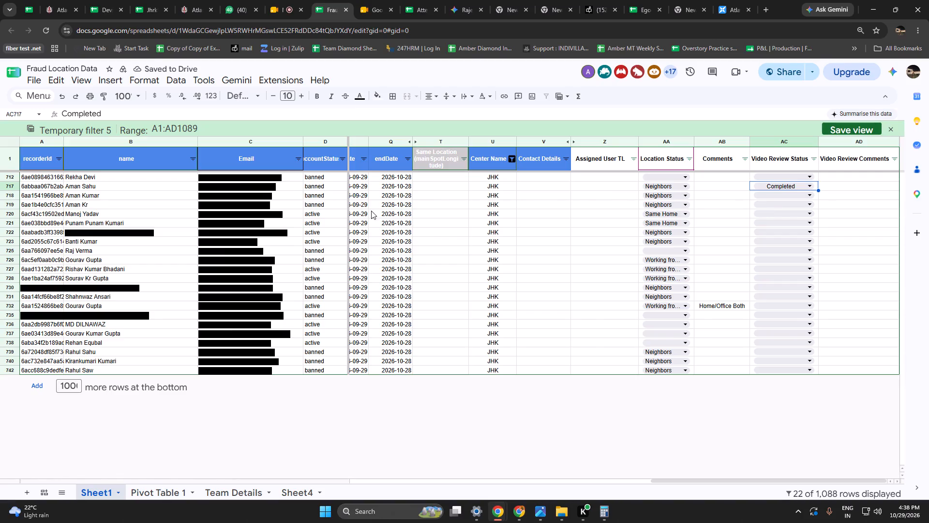
# Copy the Email cell in row 718 and check that row's main spot latitude and longitude.
pyautogui.click(485, 189)
pyautogui.press('Left')
pyautogui.press('Left')
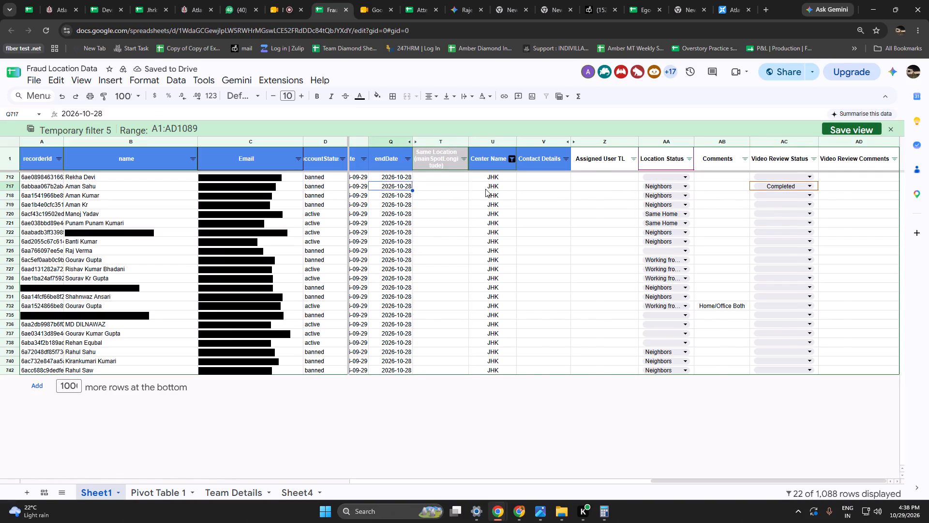
pyautogui.press('Left')
pyautogui.press('Left')
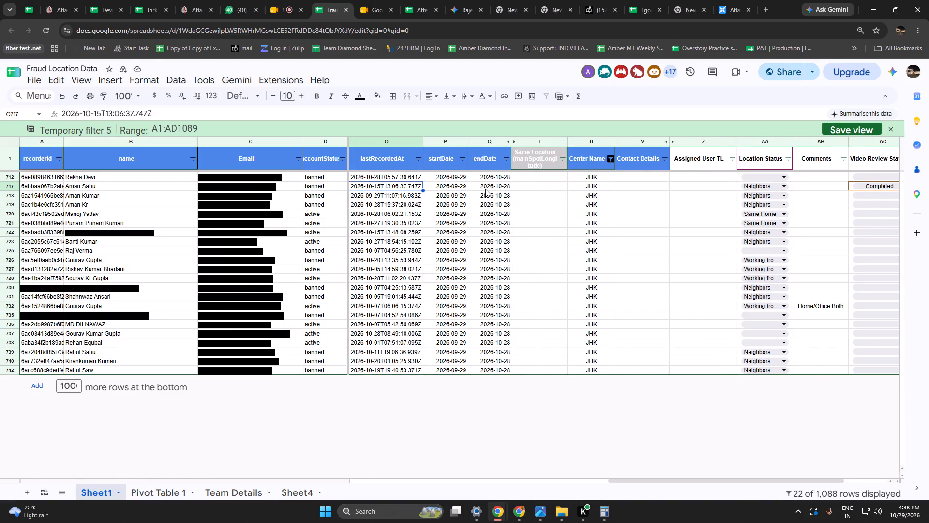
pyautogui.click(104, 199)
pyautogui.click(214, 198)
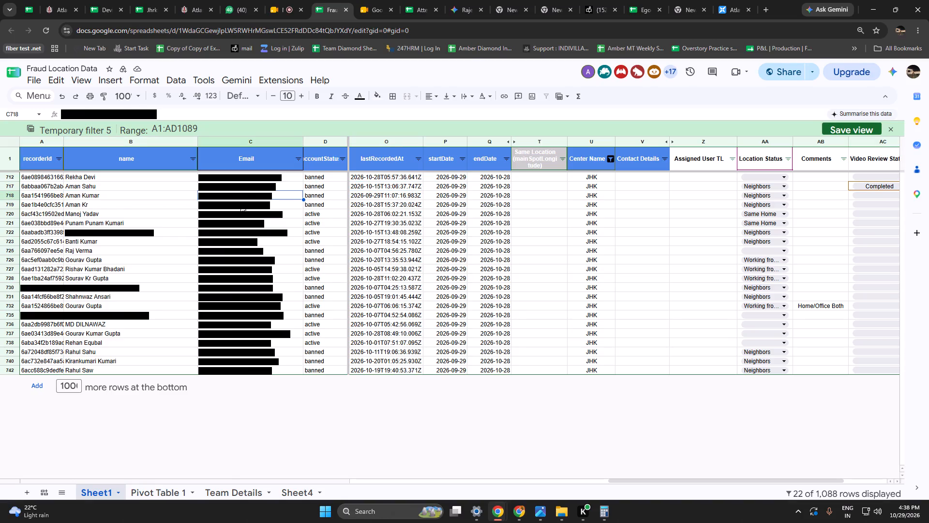
pyautogui.hotkey('ctrl', 'c')
pyautogui.press('Right')
pyautogui.press('Right')
pyautogui.press('Right')
pyautogui.press('Right')
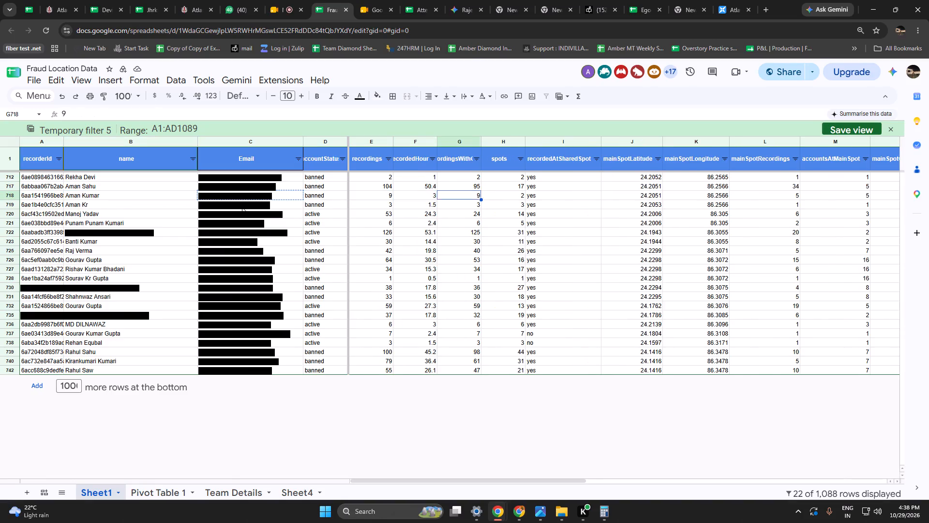
pyautogui.press('Right')
pyautogui.press('Right')
pyautogui.press('Right')
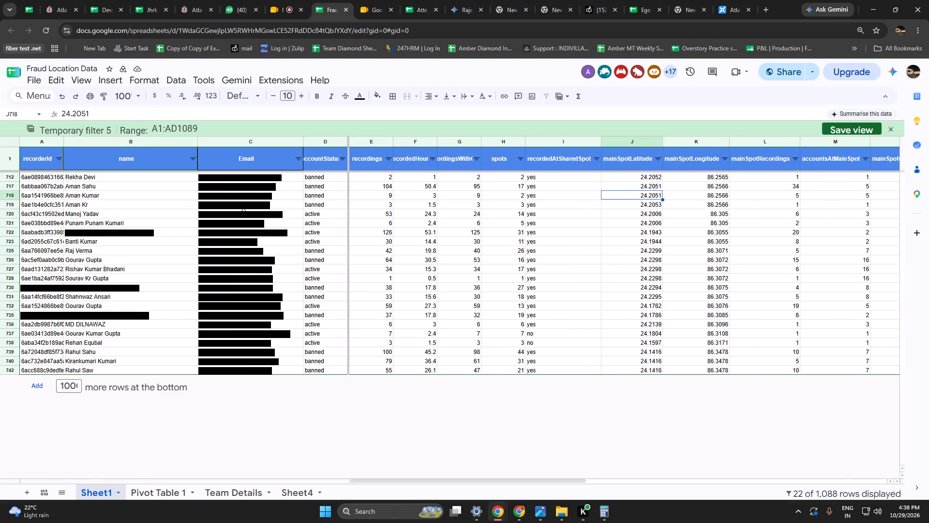
pyautogui.press('Right')
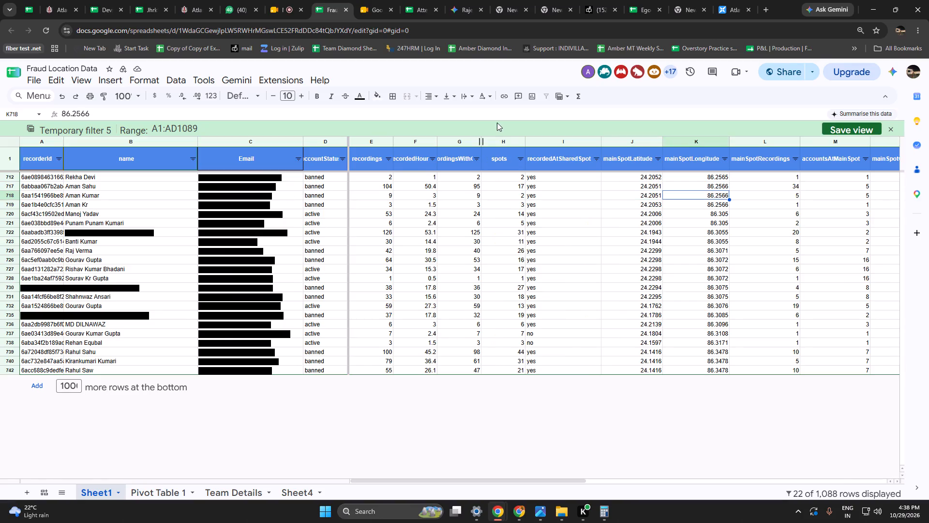
# In Atlas Capture's Fraud page, search the recorder clusters for the copied row 718 email.
pyautogui.click(721, 0)
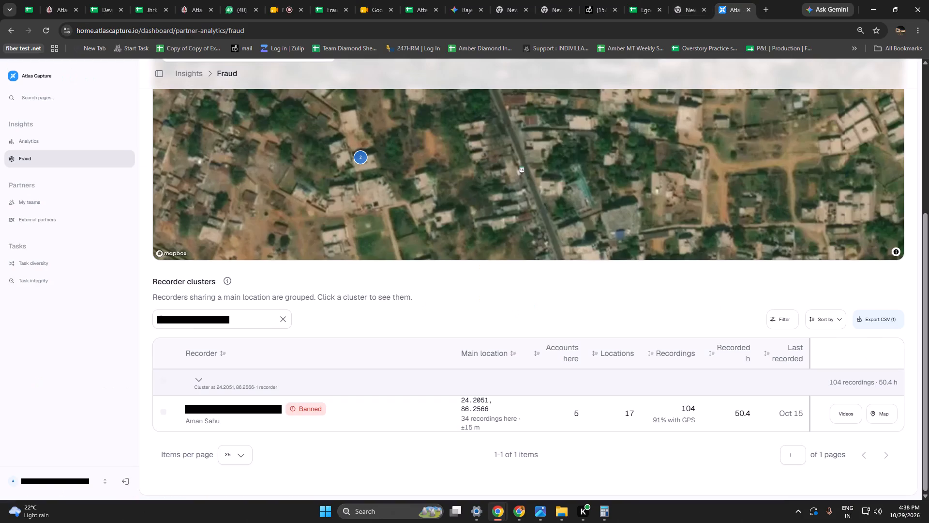
pyautogui.moveTo(247, 319); pyautogui.dragTo(86, 330)
pyautogui.hotkey('ctrl', 'v')
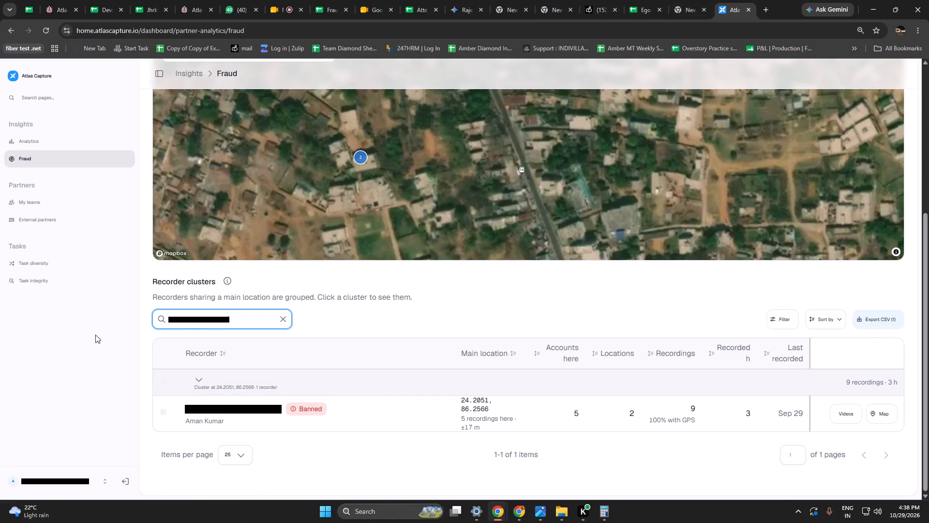
# Play the recorder's 29/09/2026 videos from 16:33:50 and 08:36:11 and the 28/09/2026 ones from 19:46:36 and 22:59:15, and close the video list.
pyautogui.click(852, 410)
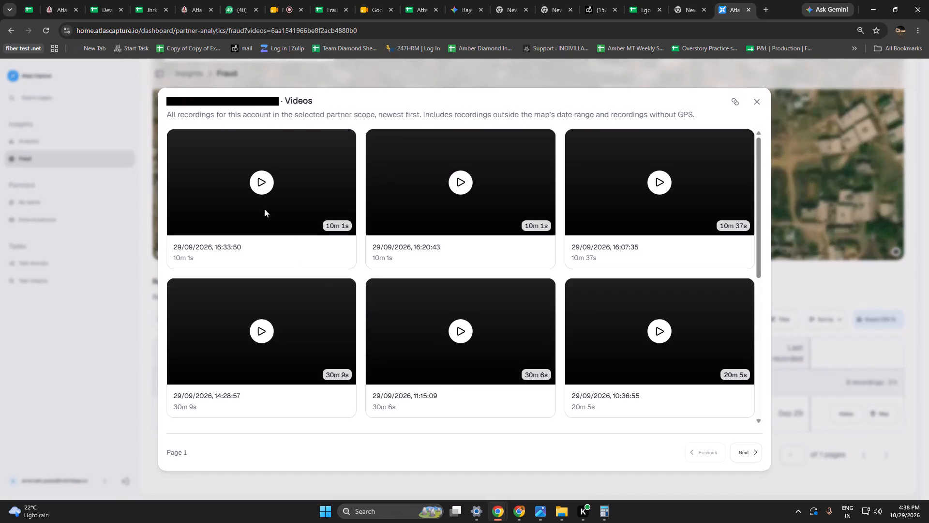
pyautogui.click(260, 184)
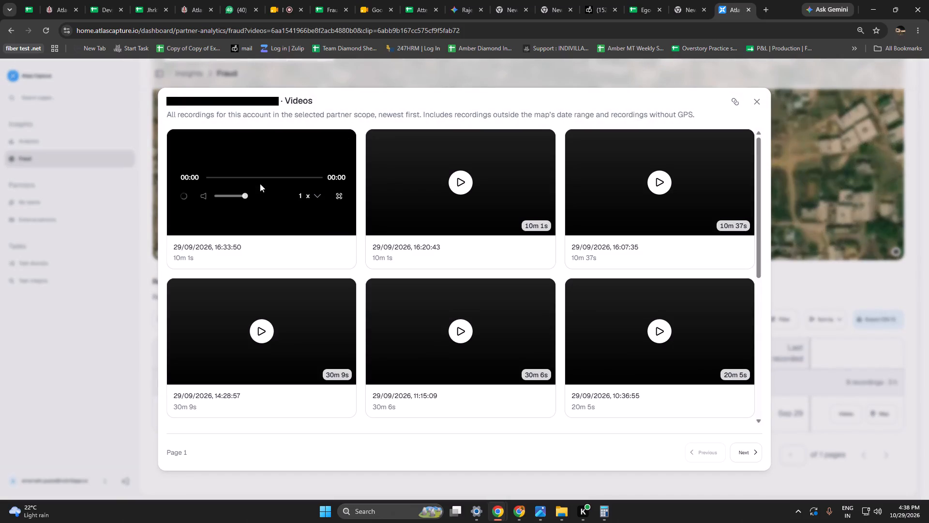
pyautogui.scroll(-5, 531, 383)
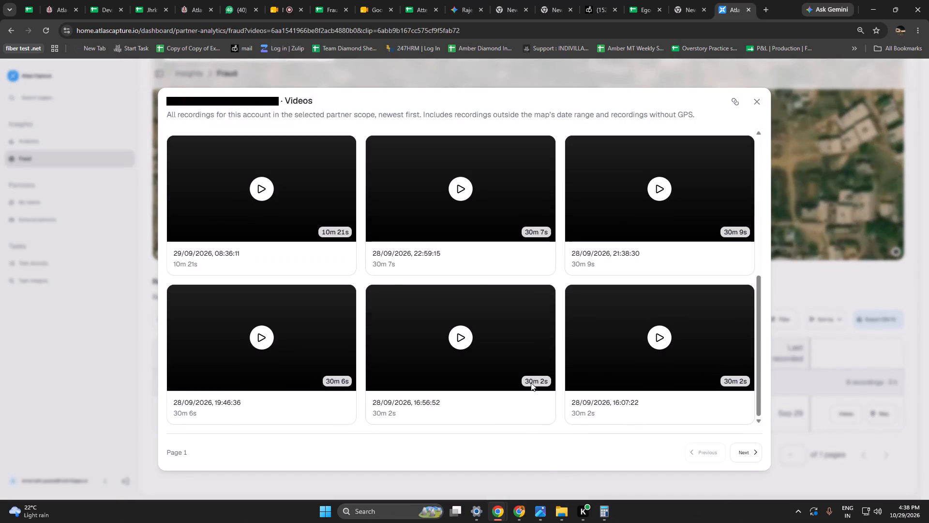
pyautogui.scroll(-3, 531, 383)
pyautogui.click(261, 336)
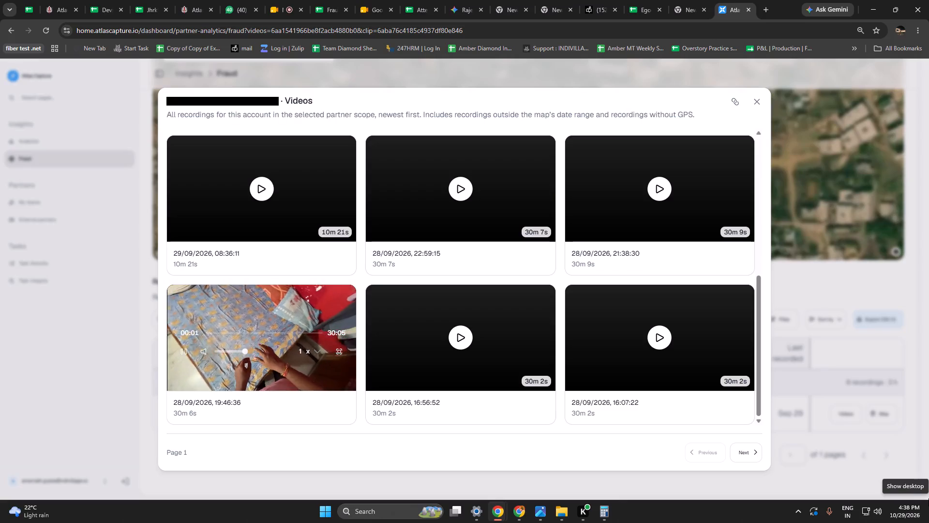
pyautogui.click(261, 190)
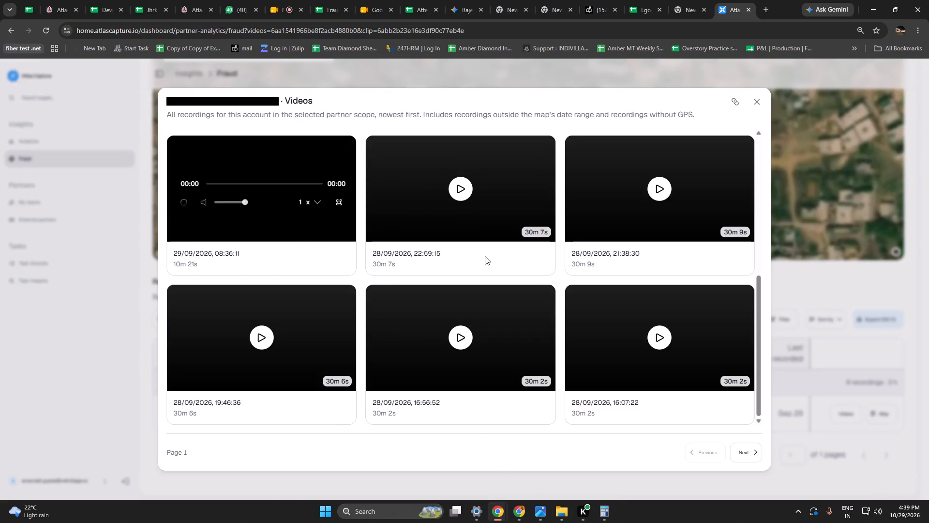
pyautogui.scroll(2, 490, 263)
pyautogui.scroll(-2, 495, 263)
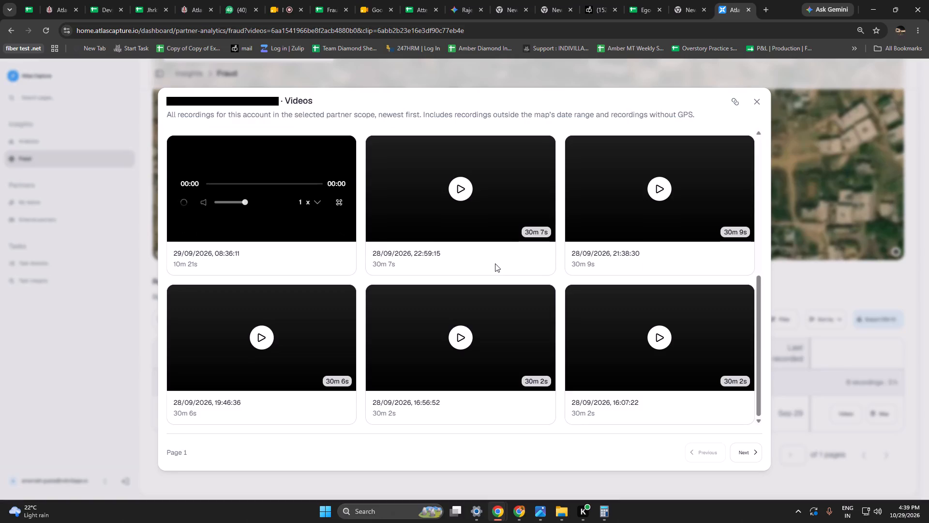
pyautogui.click(464, 177)
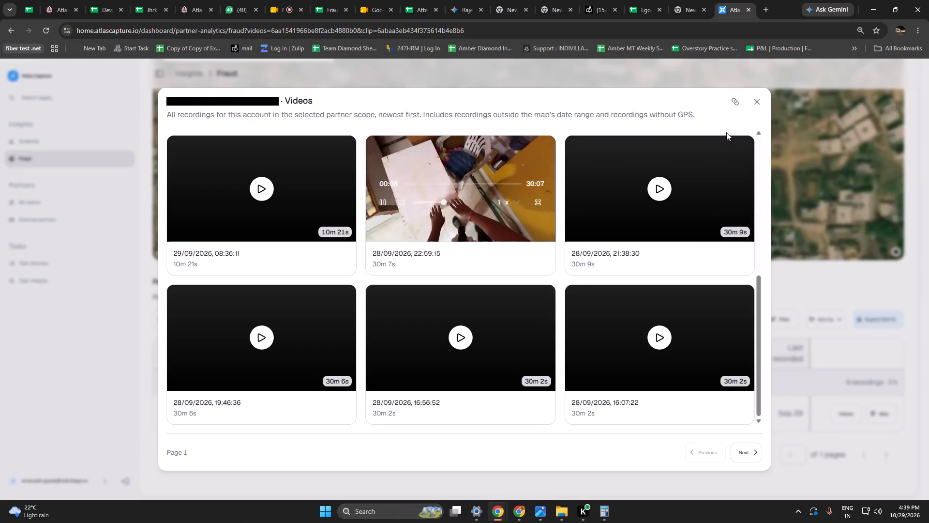
pyautogui.click(755, 104)
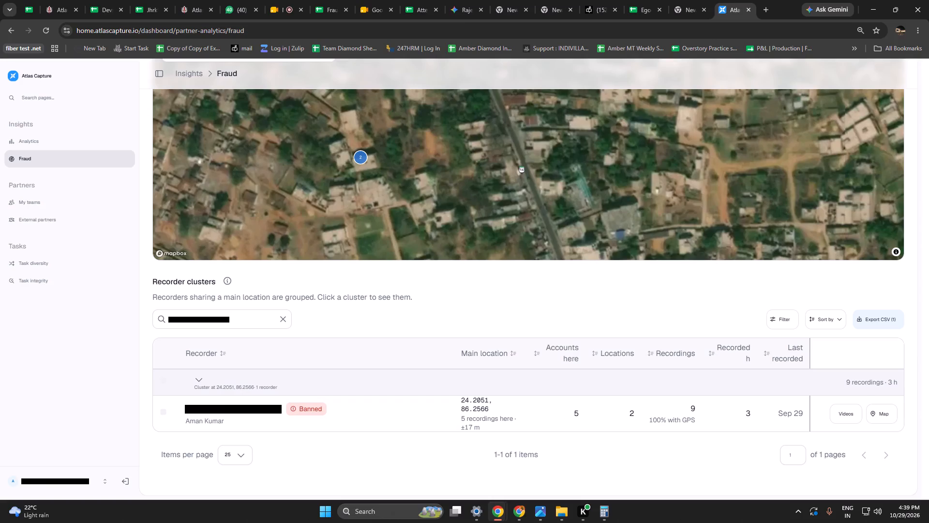
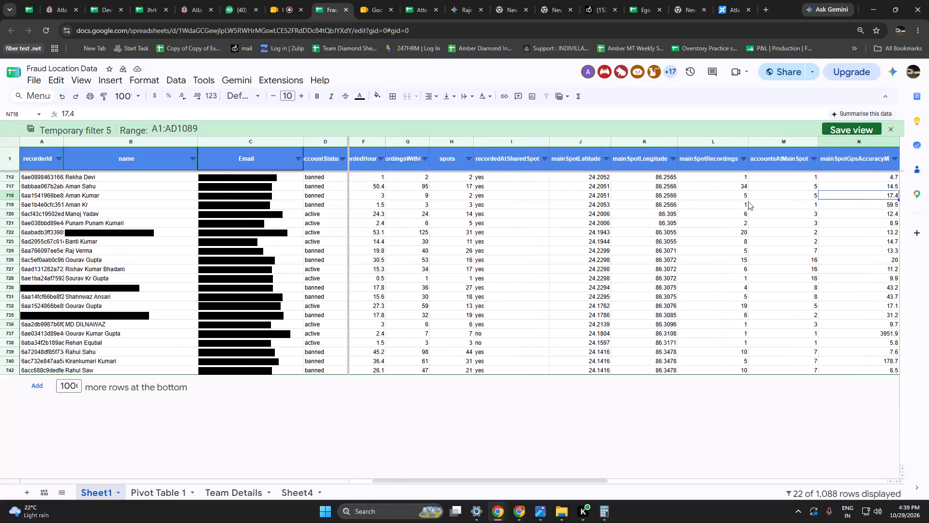
# Set the Location Status of rows 717, 718 and 719 to Same Home.
pyautogui.press('Right')
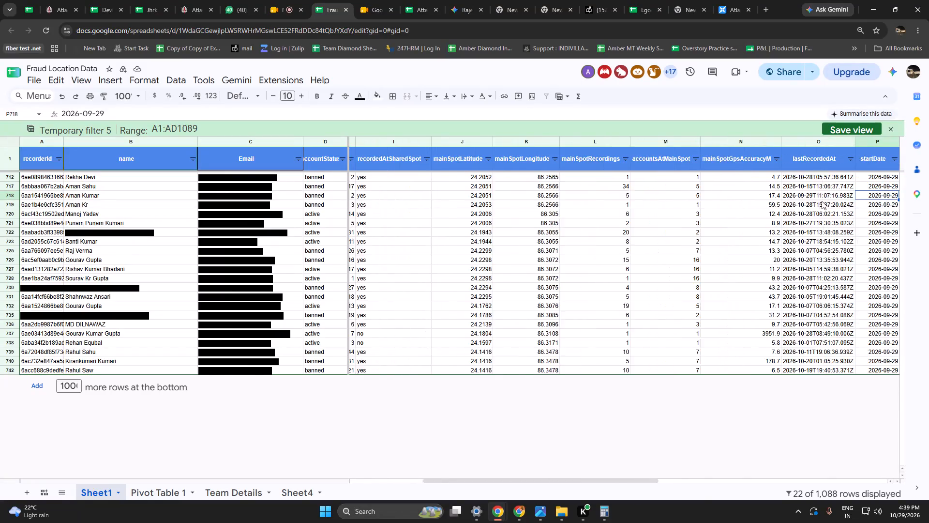
pyautogui.press('Right')
pyautogui.press('Right')
pyautogui.press('Right')
pyautogui.press('Right')
pyautogui.press('Right')
pyautogui.press('Right')
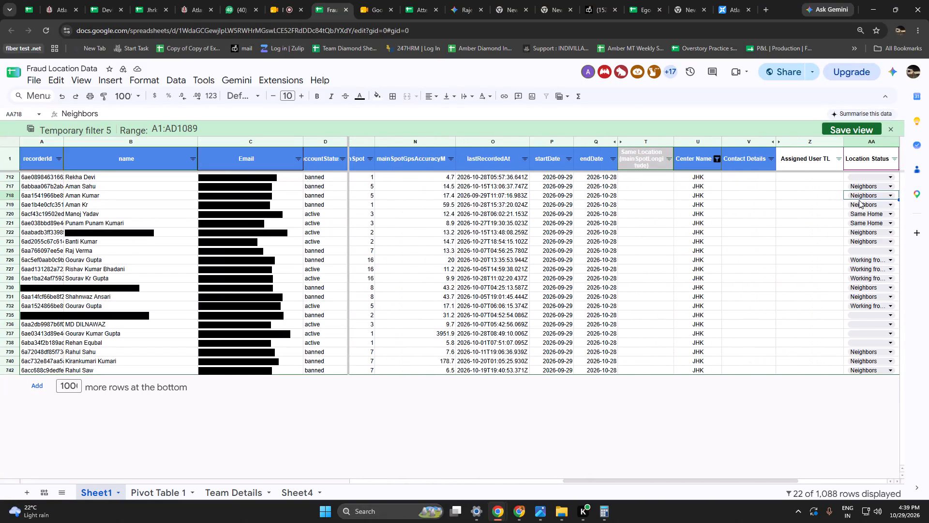
pyautogui.click(869, 188)
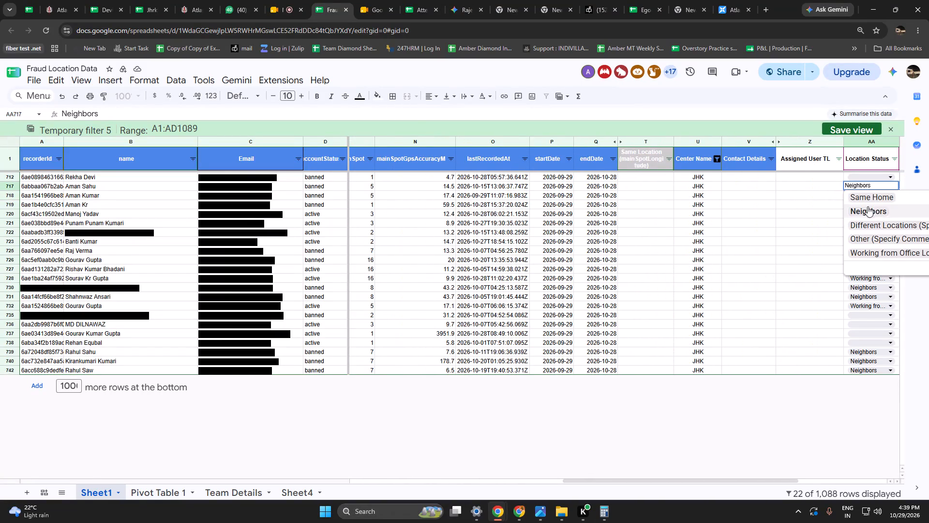
pyautogui.click(868, 198)
pyautogui.click(869, 193)
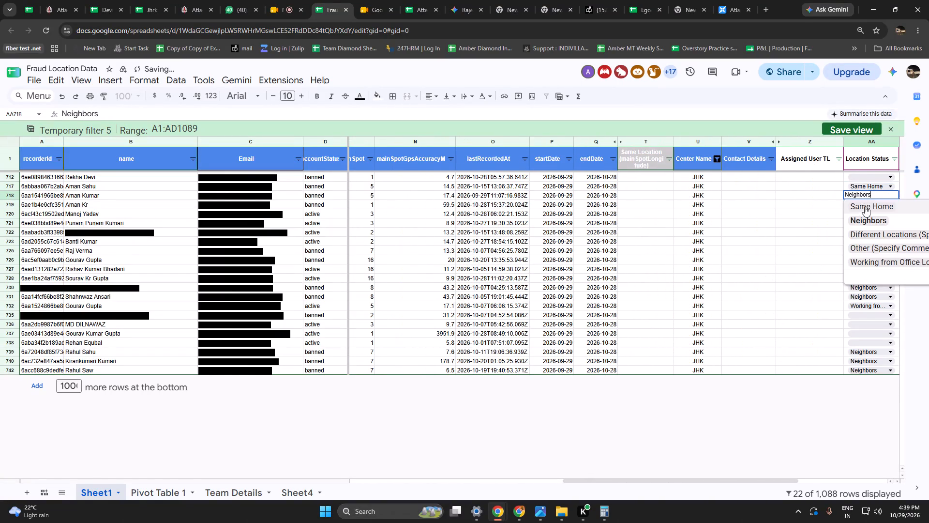
pyautogui.click(863, 209)
pyautogui.click(864, 204)
pyautogui.click(859, 212)
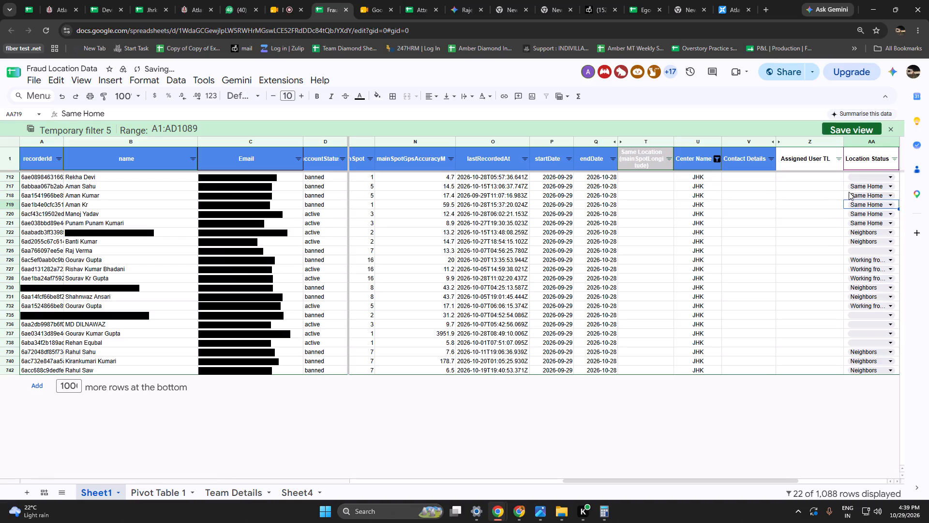
# Set the Video Review Status of rows 718 and 719 to Completed.
pyautogui.click(847, 189)
pyautogui.press('Right')
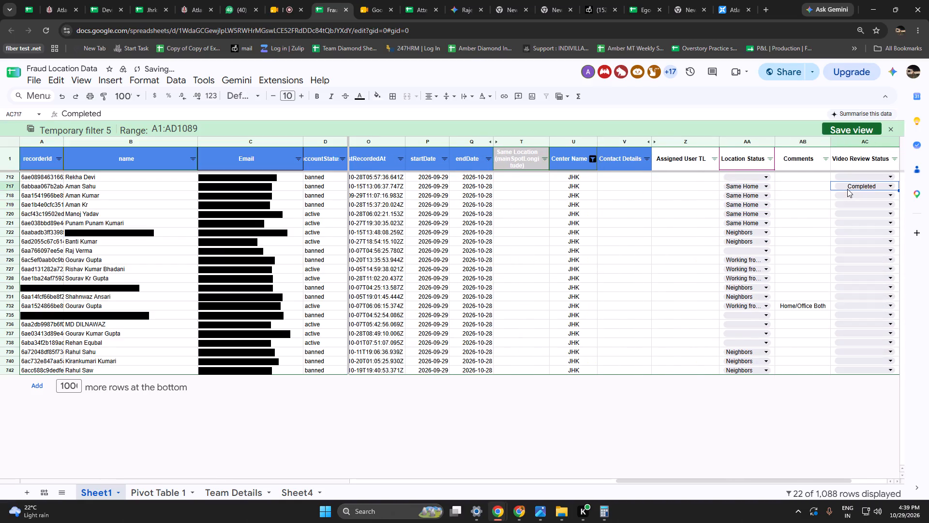
pyautogui.click(848, 193)
pyautogui.click(848, 215)
pyautogui.click(849, 197)
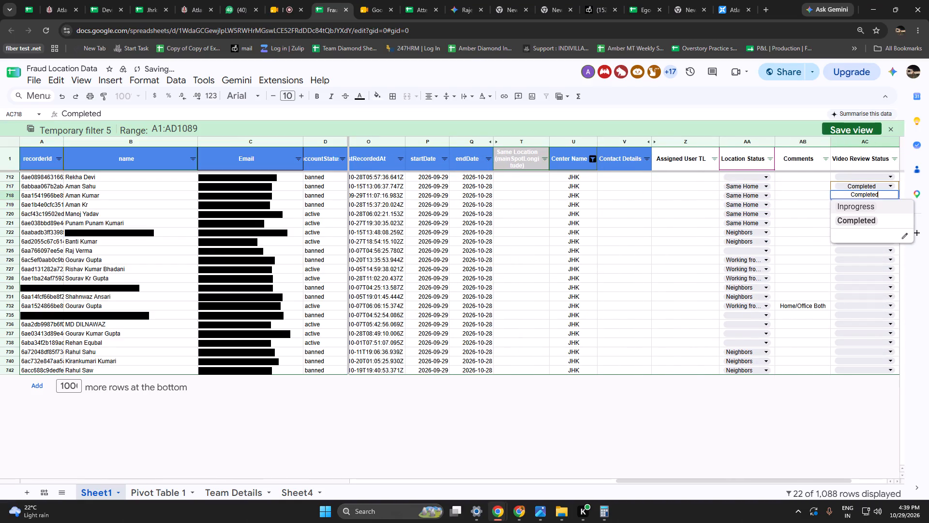
pyautogui.click(815, 201)
pyautogui.click(843, 204)
pyautogui.click(844, 226)
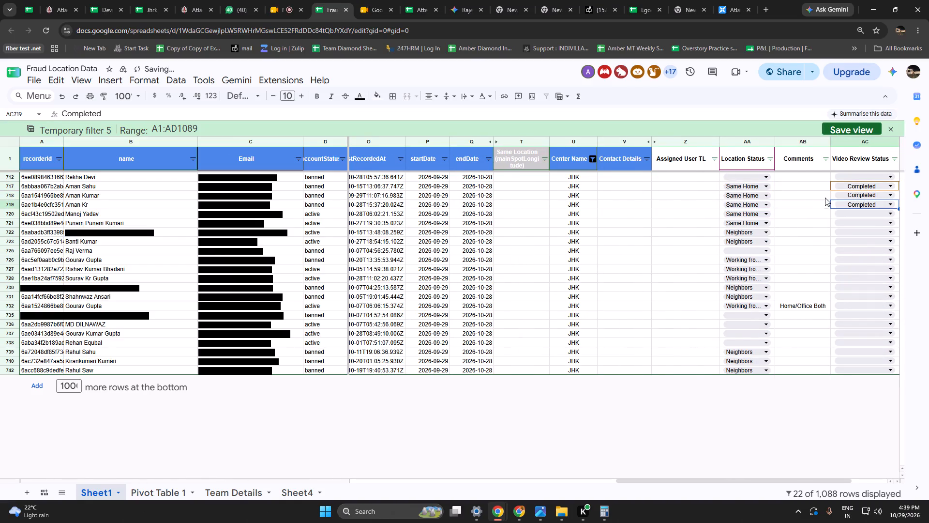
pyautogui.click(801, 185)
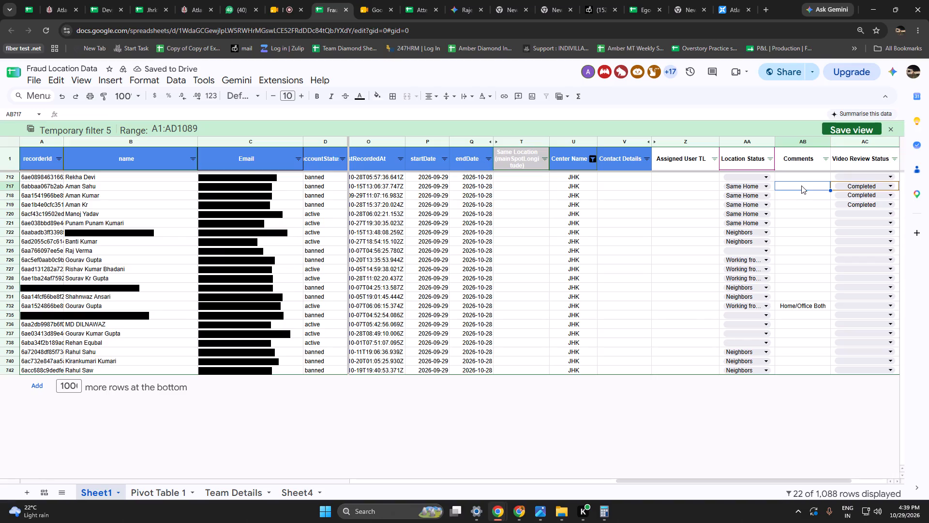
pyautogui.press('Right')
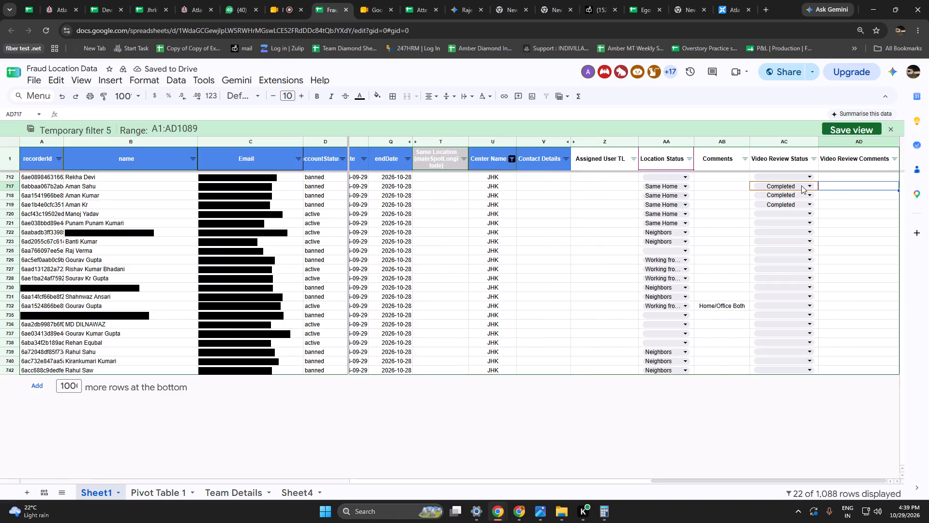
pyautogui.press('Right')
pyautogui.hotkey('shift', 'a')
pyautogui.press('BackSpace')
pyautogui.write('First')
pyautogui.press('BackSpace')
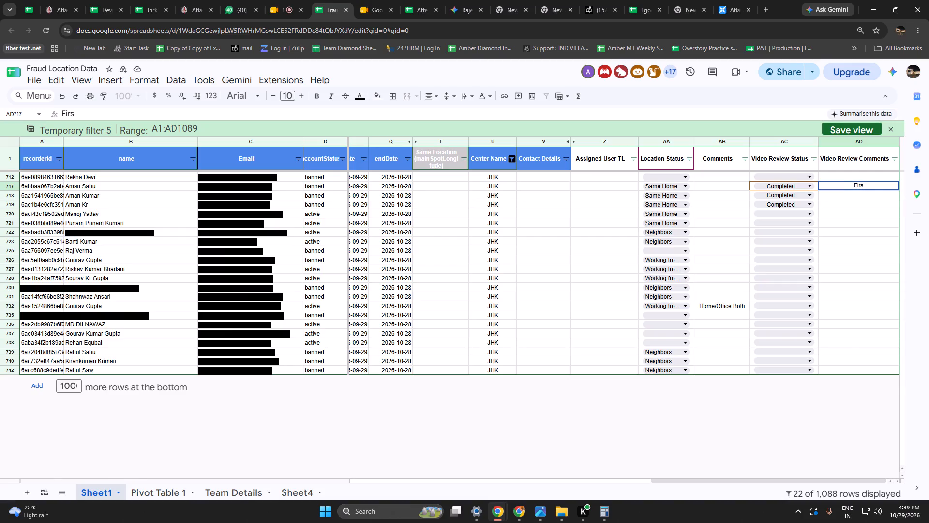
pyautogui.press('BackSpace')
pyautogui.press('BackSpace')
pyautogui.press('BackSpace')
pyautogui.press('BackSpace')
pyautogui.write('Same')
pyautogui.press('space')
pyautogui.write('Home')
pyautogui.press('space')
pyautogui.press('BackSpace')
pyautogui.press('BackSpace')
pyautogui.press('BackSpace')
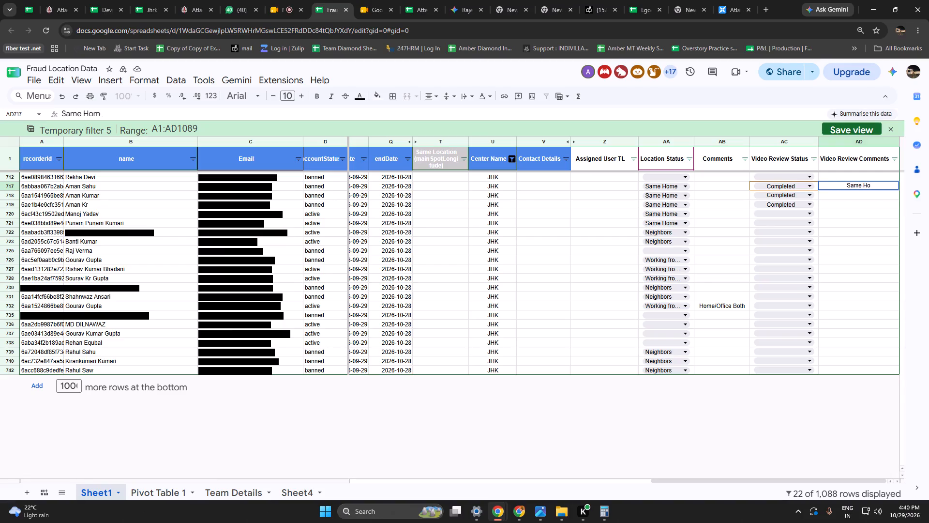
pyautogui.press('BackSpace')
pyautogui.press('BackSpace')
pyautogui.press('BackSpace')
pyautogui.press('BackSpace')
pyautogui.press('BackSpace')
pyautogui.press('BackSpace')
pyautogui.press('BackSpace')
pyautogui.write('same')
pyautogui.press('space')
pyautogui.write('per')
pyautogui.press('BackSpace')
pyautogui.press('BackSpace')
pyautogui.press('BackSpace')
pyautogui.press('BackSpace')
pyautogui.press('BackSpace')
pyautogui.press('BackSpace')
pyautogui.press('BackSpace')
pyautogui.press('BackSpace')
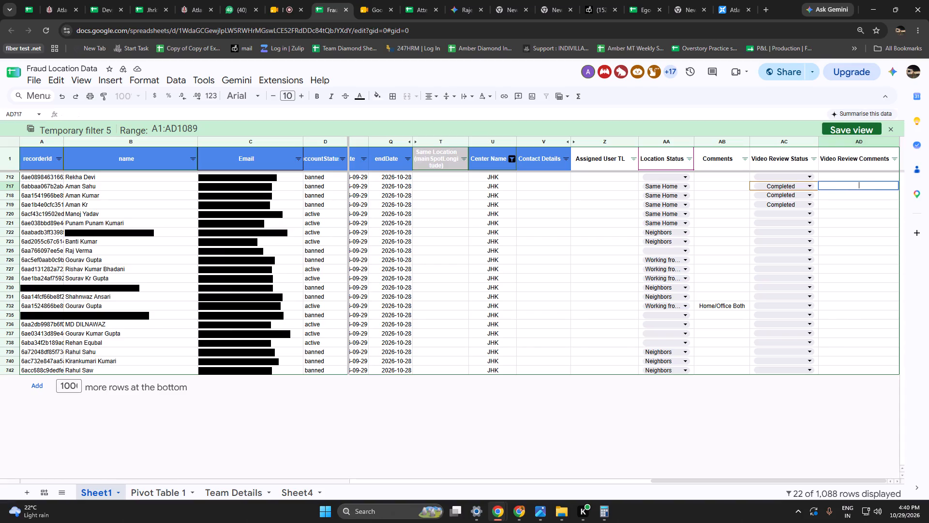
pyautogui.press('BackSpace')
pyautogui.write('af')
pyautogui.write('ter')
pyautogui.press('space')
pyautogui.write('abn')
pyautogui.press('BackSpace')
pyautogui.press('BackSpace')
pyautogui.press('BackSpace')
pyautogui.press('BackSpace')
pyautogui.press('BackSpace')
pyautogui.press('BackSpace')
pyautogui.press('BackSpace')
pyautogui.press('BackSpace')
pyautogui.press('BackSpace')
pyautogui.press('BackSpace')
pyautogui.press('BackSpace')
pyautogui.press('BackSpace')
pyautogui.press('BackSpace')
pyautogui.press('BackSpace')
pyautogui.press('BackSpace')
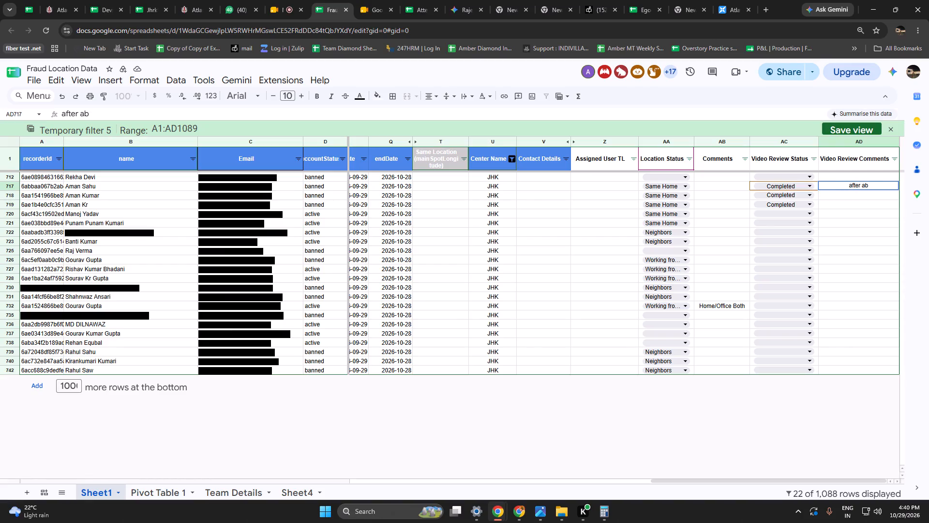
# Enter "same background observed." in the Video Review Comments cell of row 717.
pyautogui.write('sam e')
pyautogui.press('BackSpace')
pyautogui.press('BackSpace')
pyautogui.write('e')
pyautogui.press('space')
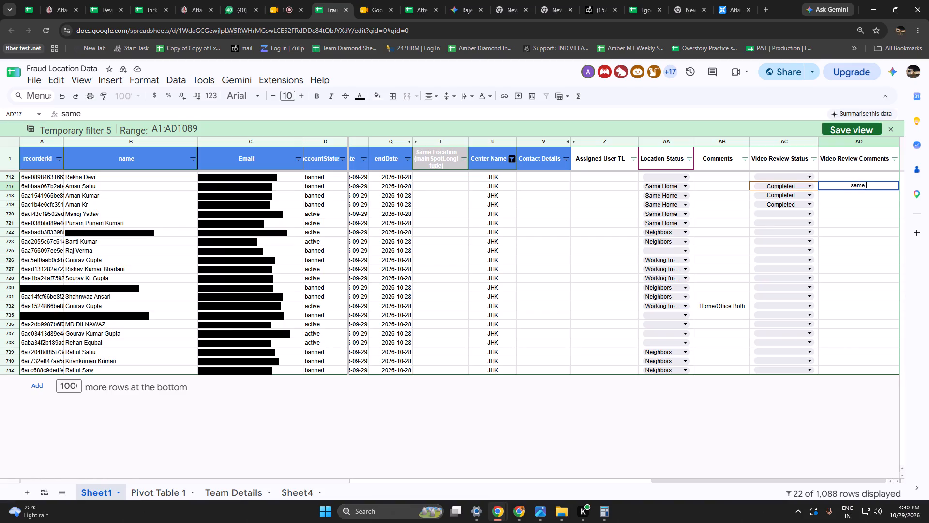
pyautogui.write('backgroung')
pyautogui.press('space')
pyautogui.press('BackSpace')
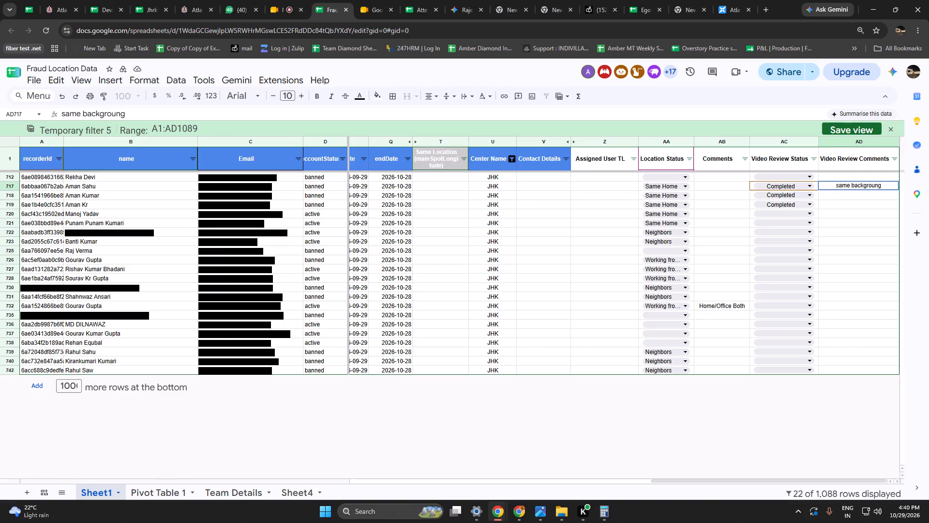
pyautogui.press('BackSpace')
pyautogui.write('d')
pyautogui.press('space')
pyautogui.write('observed')
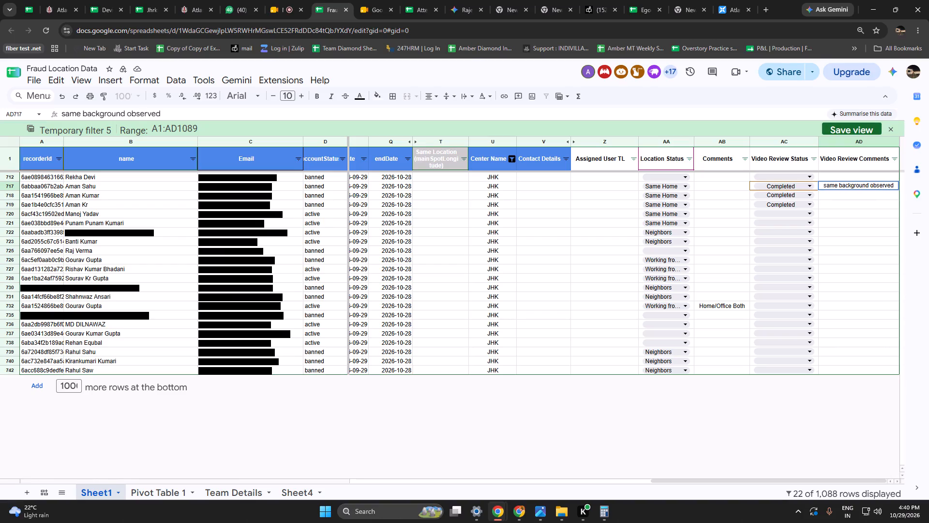
pyautogui.press('.')
pyautogui.press('Down')
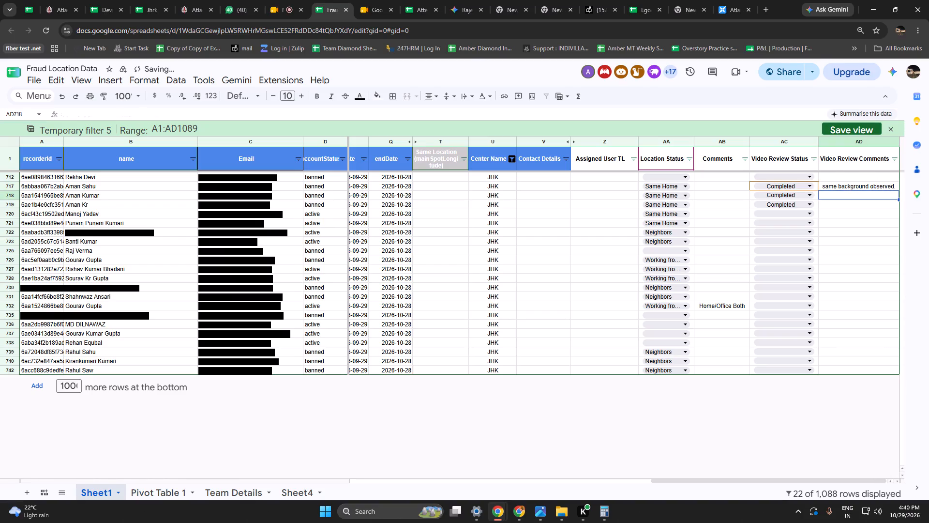
# Copy row 717's Video Review Comments entry into the same column for rows 718 and 719.
pyautogui.press('Up')
pyautogui.hotkey('ctrl', 'c')
pyautogui.press('Down')
pyautogui.hotkey('ctrl', 'v')
pyautogui.press('Down')
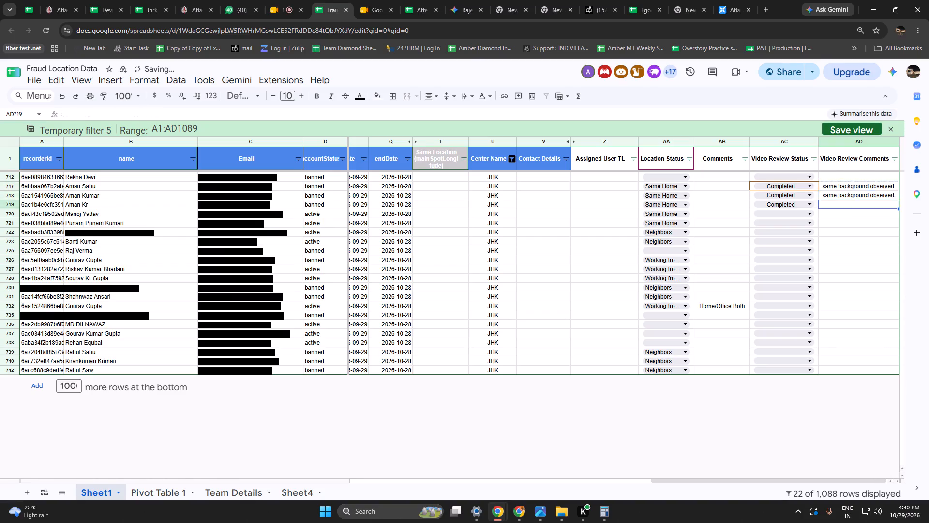
pyautogui.hotkey('ctrl', 'v')
pyautogui.press('Up')
pyautogui.press('Up')
pyautogui.press('Down')
pyautogui.press('Down')
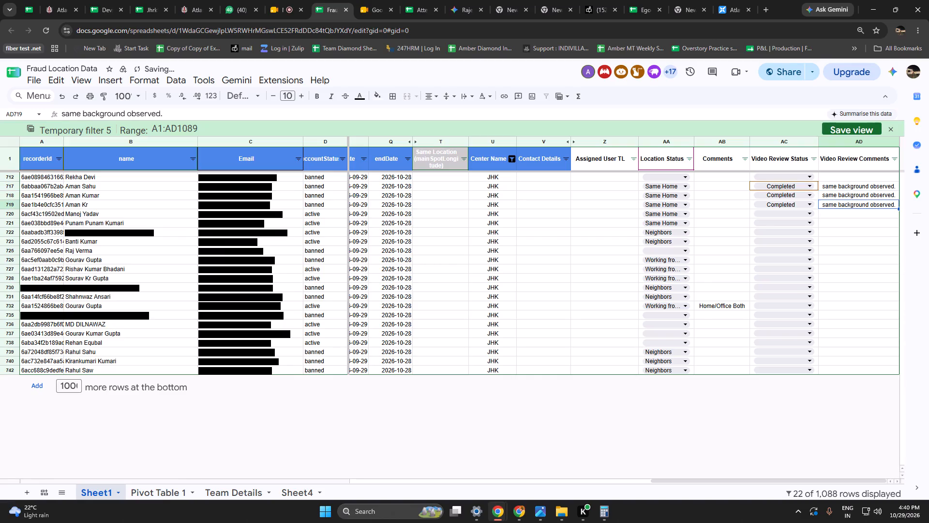
# Examine row 712's recorded hours, main spot, recording date and review status columns.
pyautogui.press('Up')
pyautogui.press('Up')
pyautogui.press('Left')
pyautogui.press('Up')
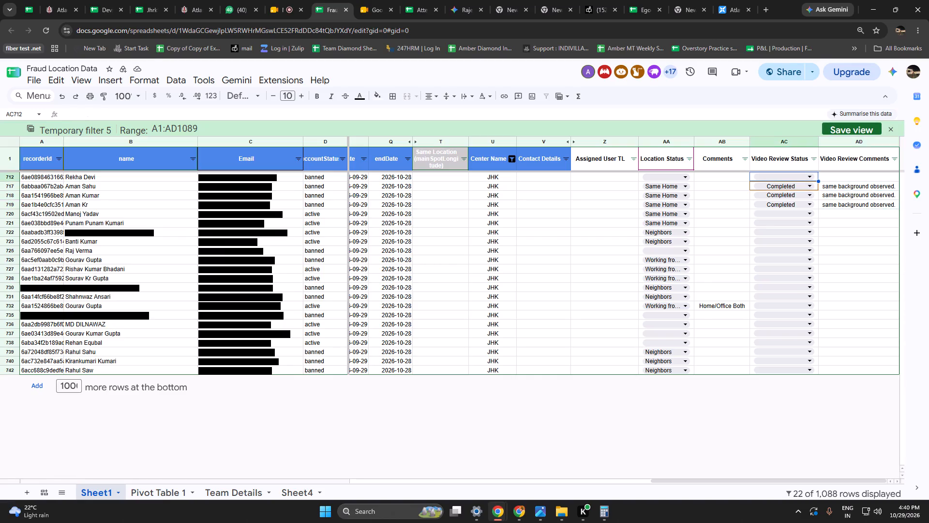
pyautogui.press('Left')
pyautogui.press('Left')
pyautogui.press('Left')
pyautogui.press('Left')
pyautogui.press('Left')
pyautogui.press('Left')
pyautogui.press('Left')
pyautogui.press('Left')
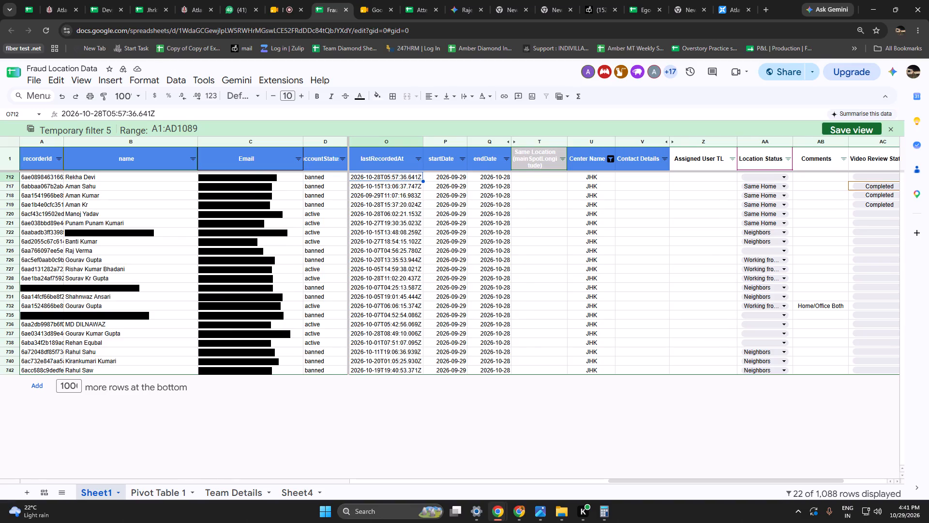
pyautogui.press('Left')
pyautogui.press('Left')
pyautogui.press('Left')
pyautogui.press('Left')
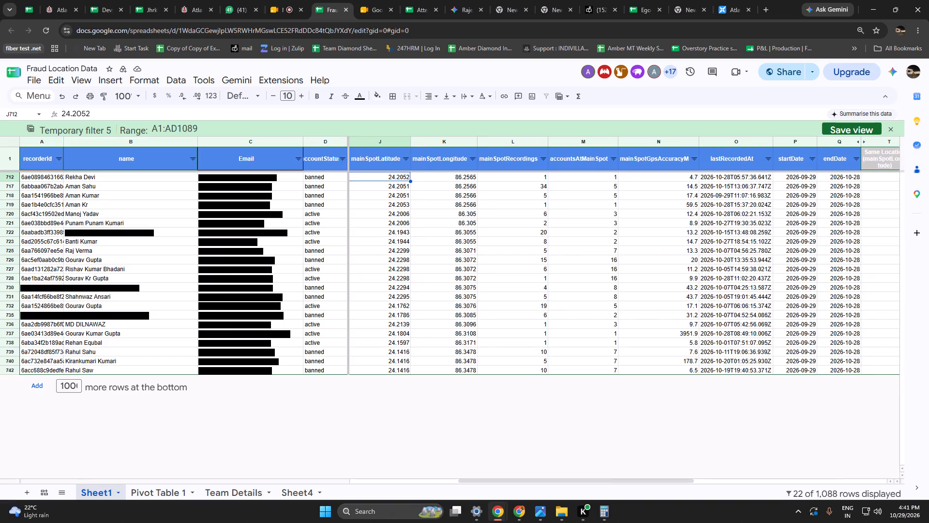
pyautogui.press('Left')
pyautogui.press('Left')
pyautogui.press('Left')
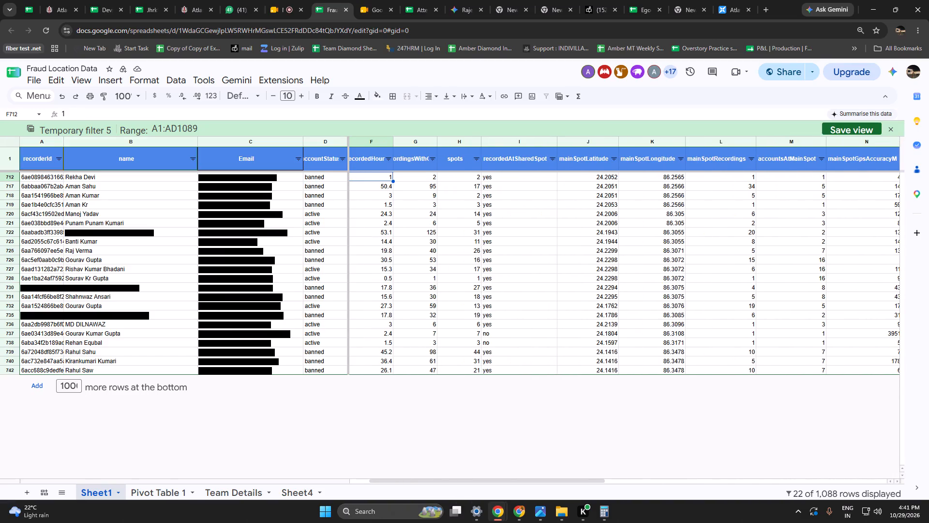
pyautogui.press('Right')
pyautogui.press('Right')
pyautogui.press('Right')
pyautogui.press('Right')
pyautogui.press('Right')
pyautogui.press('Right')
pyautogui.press('Right')
pyautogui.press('Right')
pyautogui.press('Right')
pyautogui.press('Right')
pyautogui.press('Right')
pyautogui.press('Right')
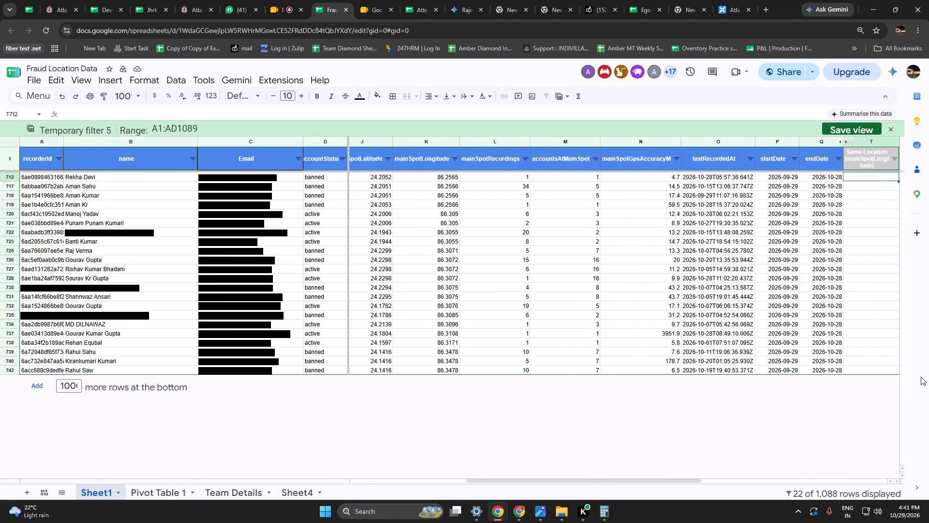
pyautogui.press('Right')
pyautogui.press('Right')
pyautogui.press('Right')
pyautogui.press('Right')
pyautogui.press('Right')
pyautogui.press('Right')
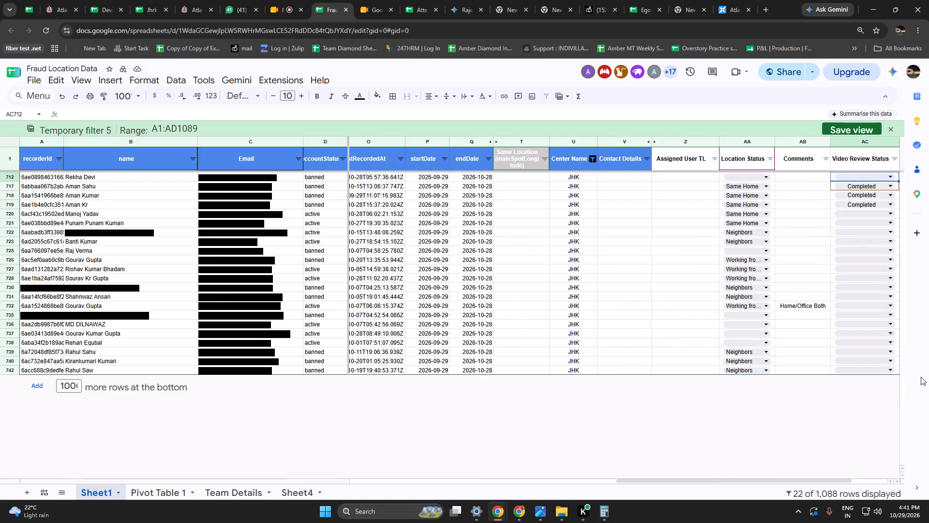
# Copy the Email cell in row 712 and search the recorder clusters for it on Atlas Capture's Fraud page.
pyautogui.click(222, 173)
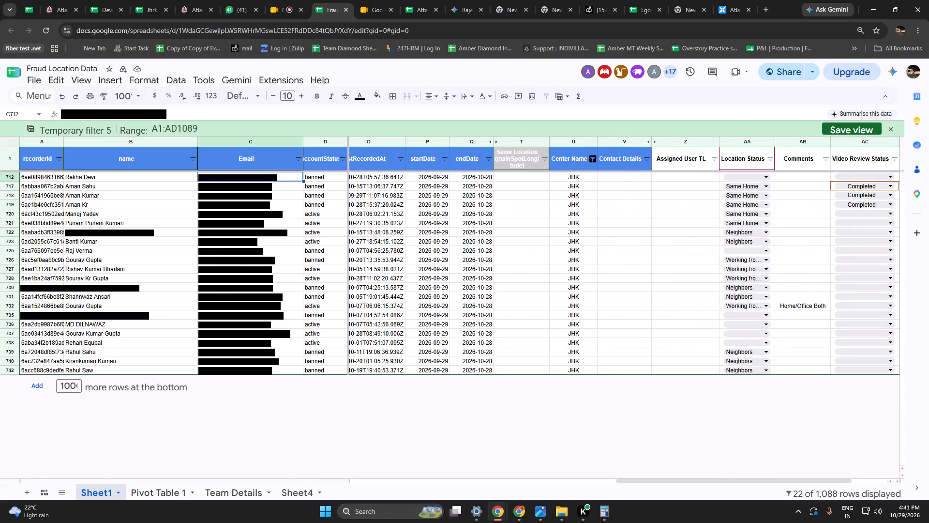
pyautogui.hotkey('ctrl', 'c')
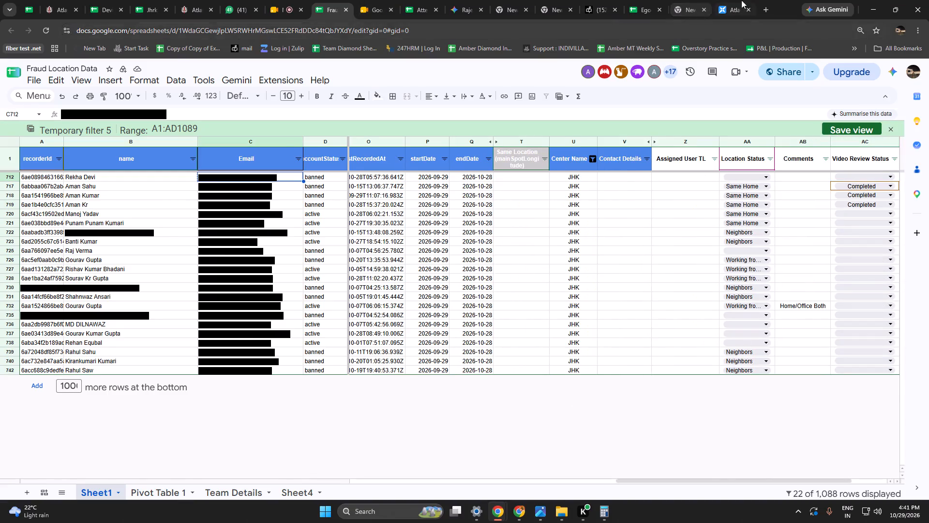
pyautogui.click(733, 0)
pyautogui.moveTo(235, 323); pyautogui.dragTo(64, 306)
pyautogui.hotkey('ctrl', 'v')
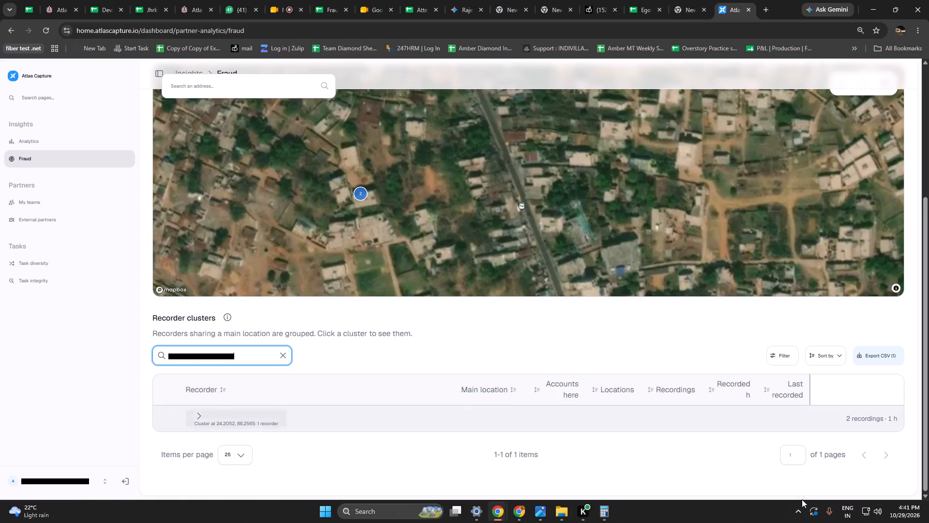
# Expand the found recorder cluster and play both of the account's recordings to compare their backgrounds.
pyautogui.click(885, 420)
pyautogui.scroll(-1, 554, 434)
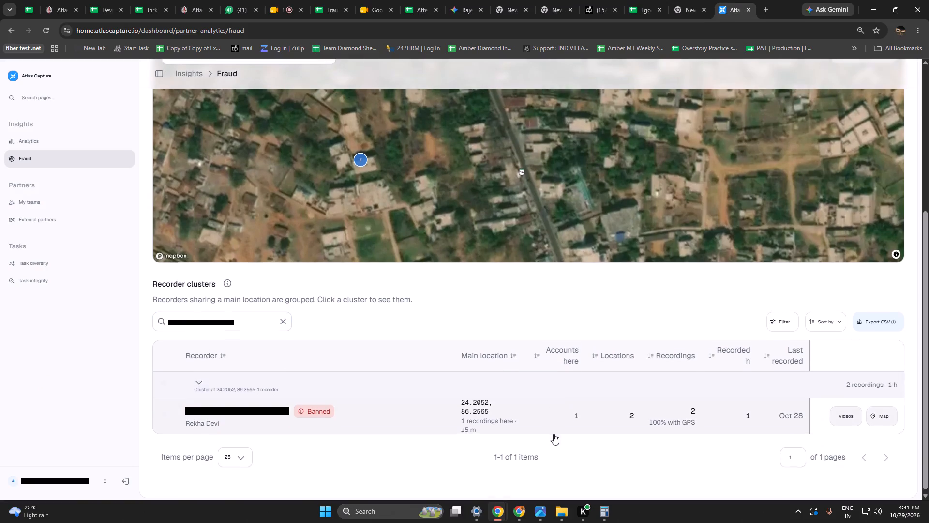
pyautogui.click(842, 411)
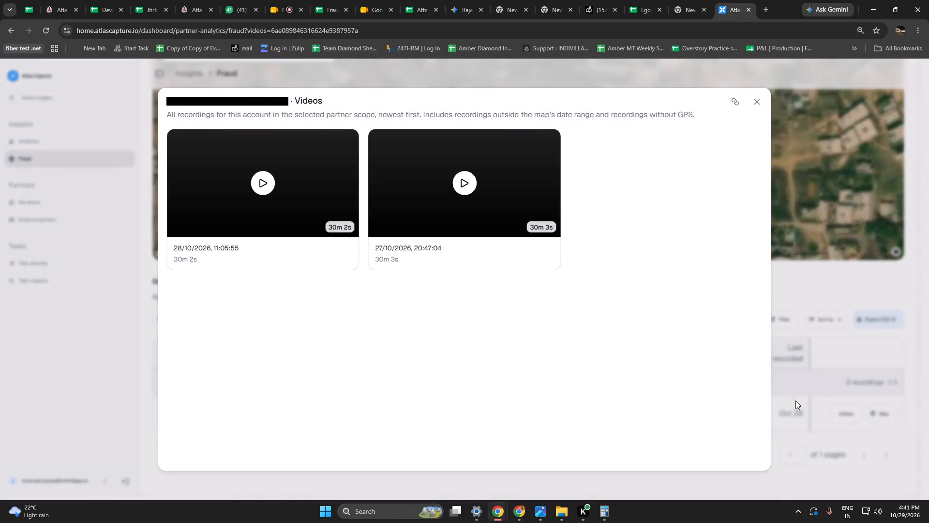
pyautogui.click(255, 184)
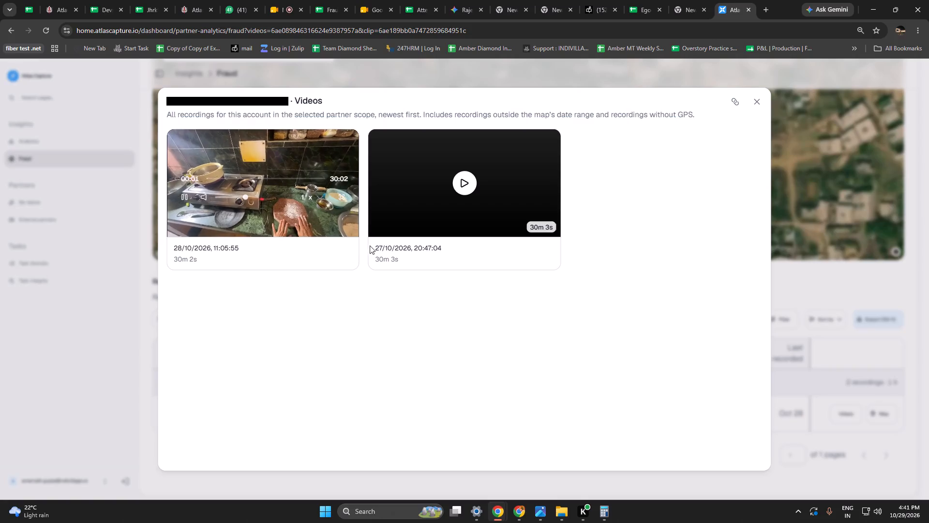
pyautogui.click(465, 177)
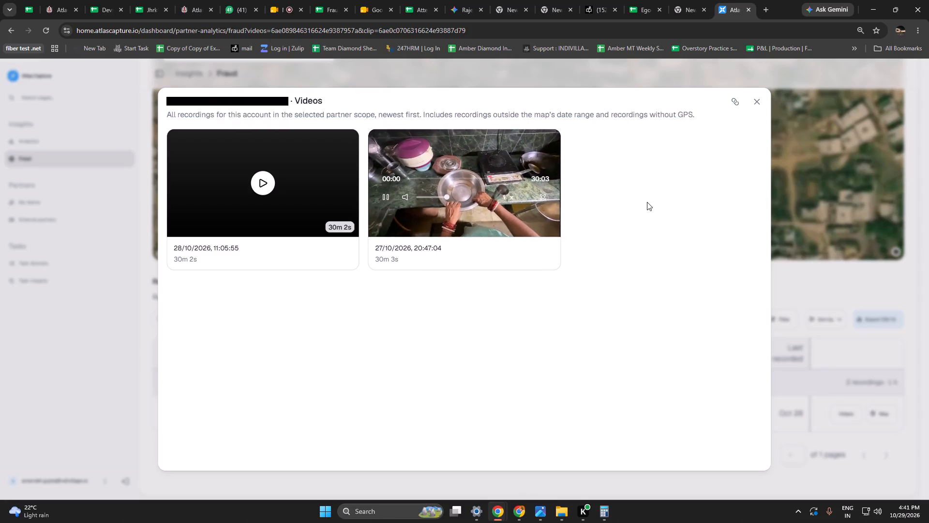
pyautogui.click(758, 103)
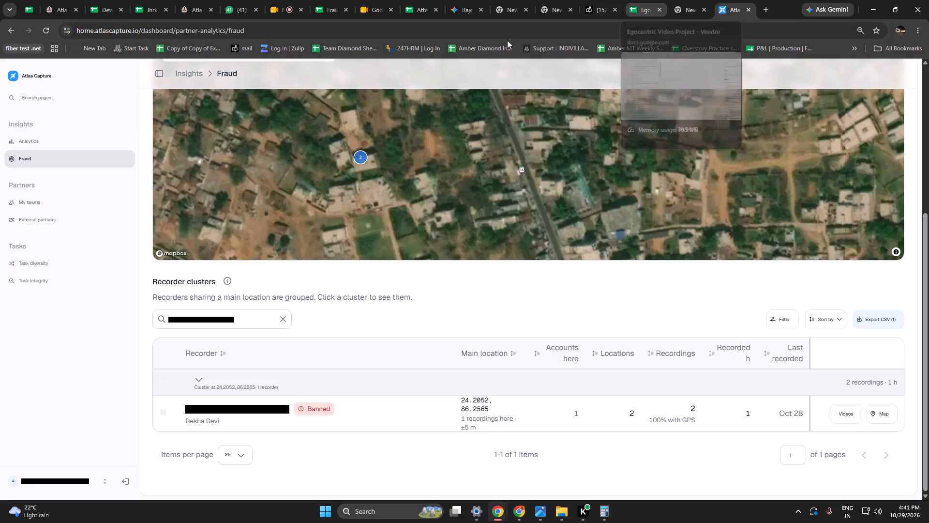
# In Fraud Location Data, set row 712's Video Review Status to Completed and its Location Status to Neighbors.
pyautogui.click(412, 0)
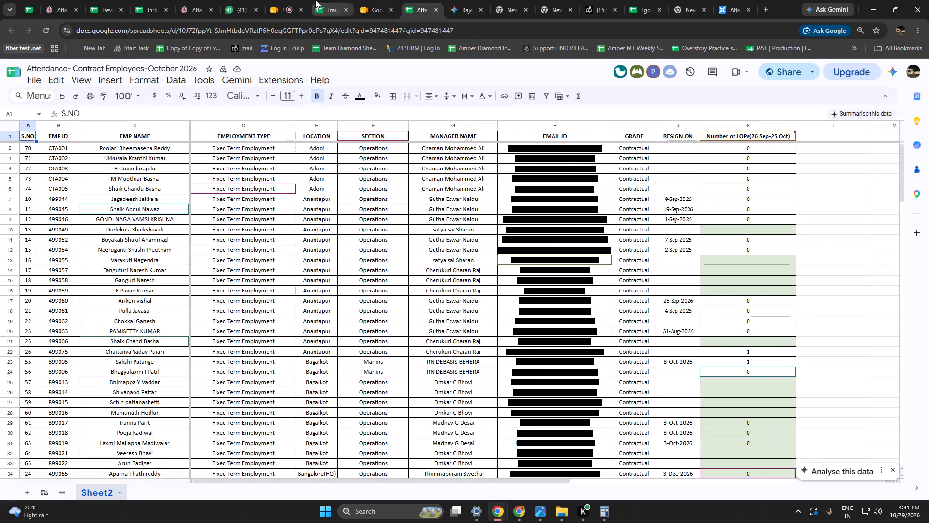
pyautogui.click(315, 0)
pyautogui.click(872, 175)
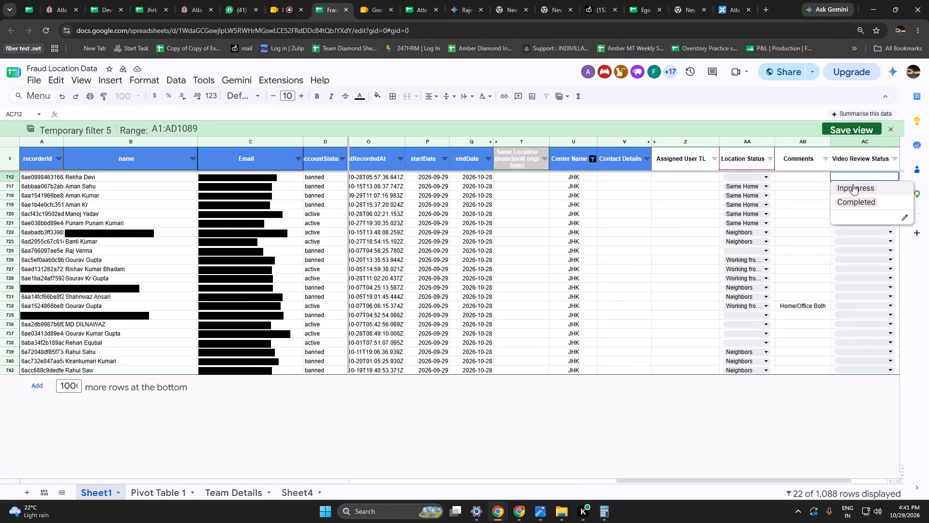
pyautogui.click(852, 198)
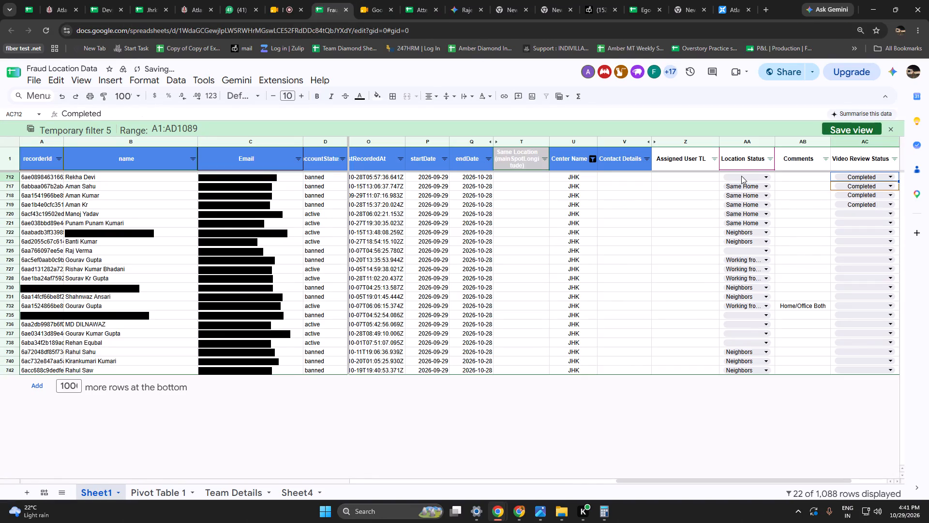
pyautogui.click(741, 176)
pyautogui.click(738, 199)
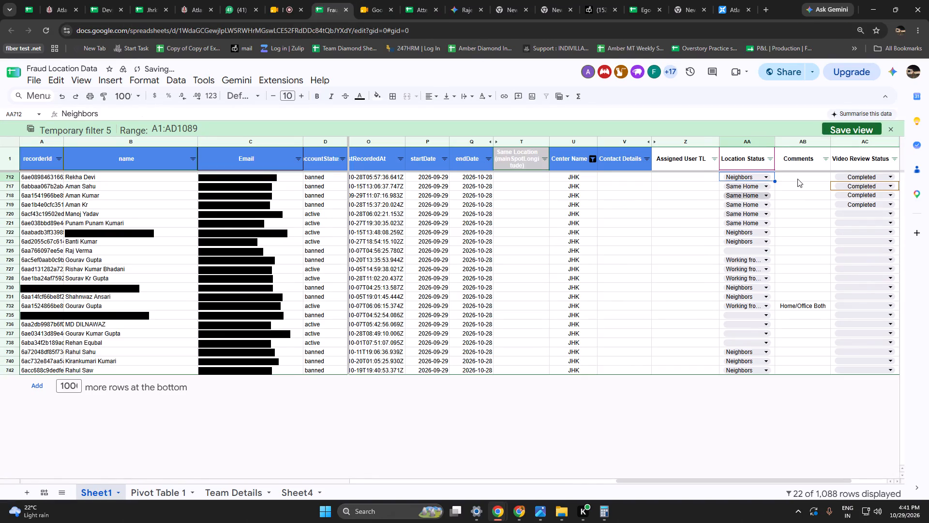
# Close the temporary filter and examine how Comments and Video Review Comments are worded in other centers' rows.
pyautogui.click(797, 179)
pyautogui.press('Right')
pyautogui.press('Right')
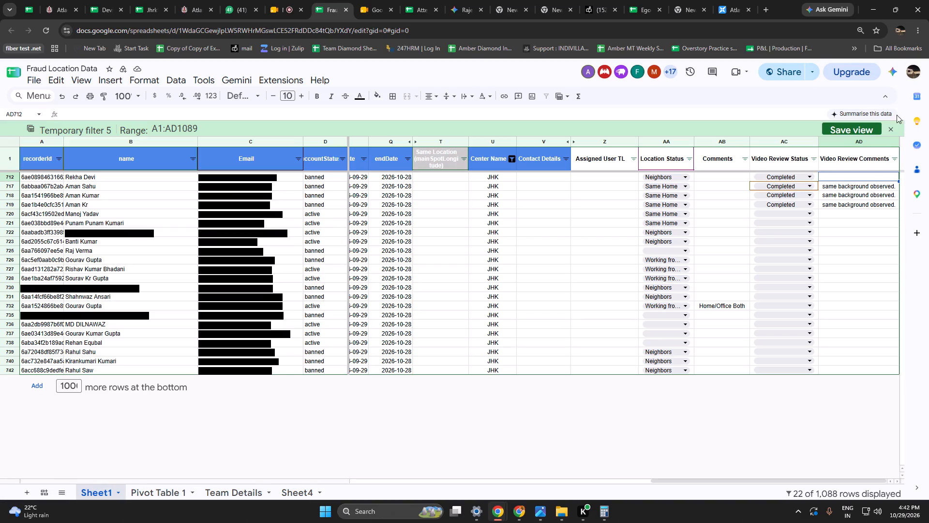
pyautogui.click(888, 128)
pyautogui.click(497, 326)
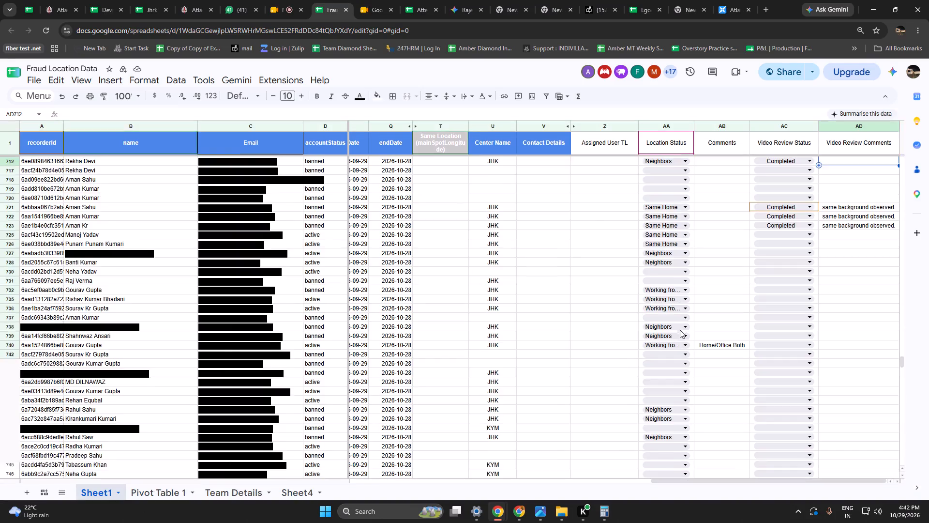
pyautogui.scroll(7, 689, 333)
pyautogui.scroll(-2, 689, 333)
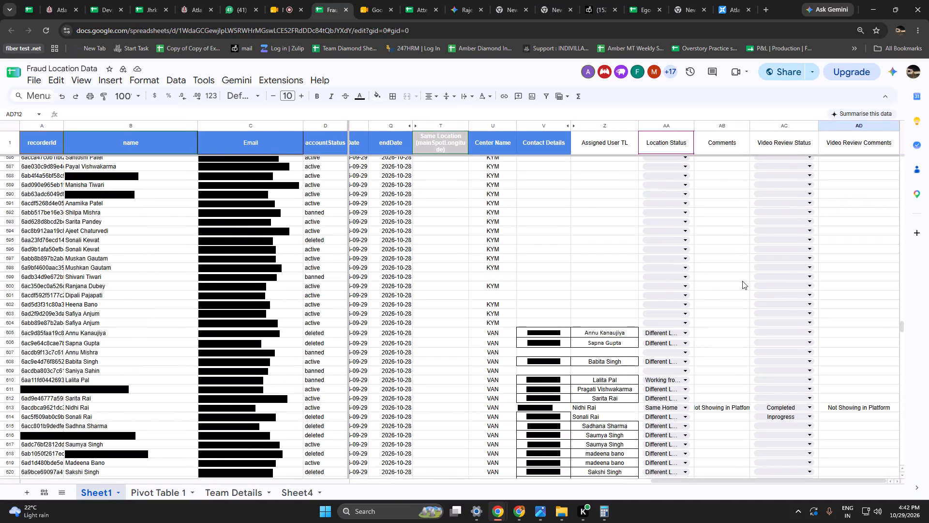
pyautogui.click(733, 213)
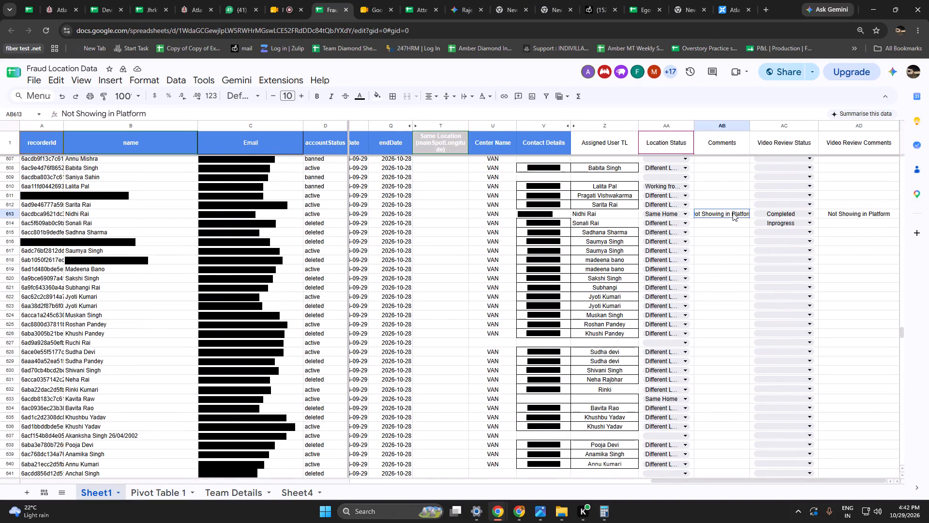
pyautogui.scroll(6, 846, 216)
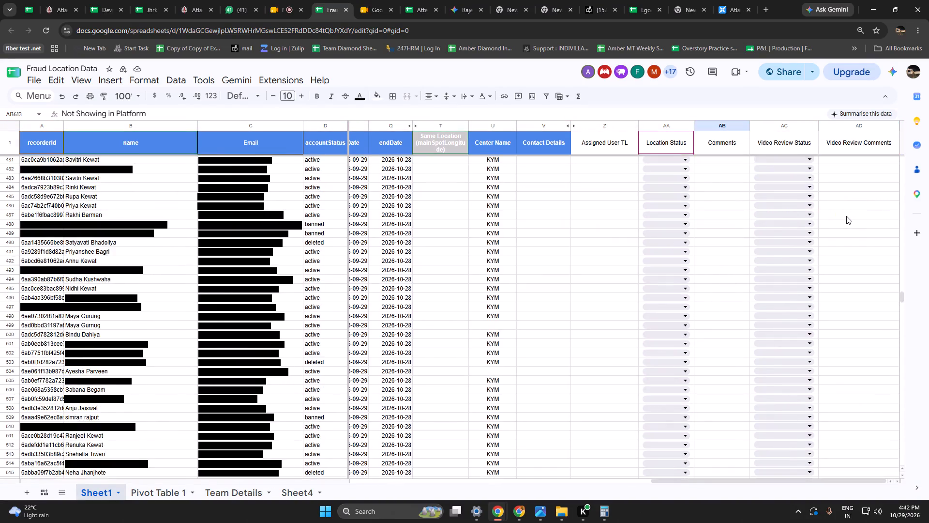
pyautogui.scroll(13, 846, 216)
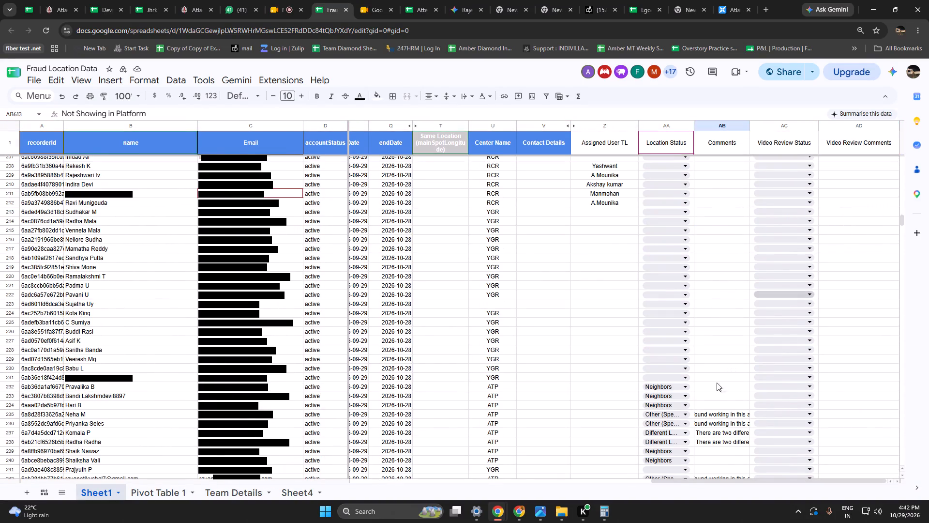
pyautogui.click(720, 415)
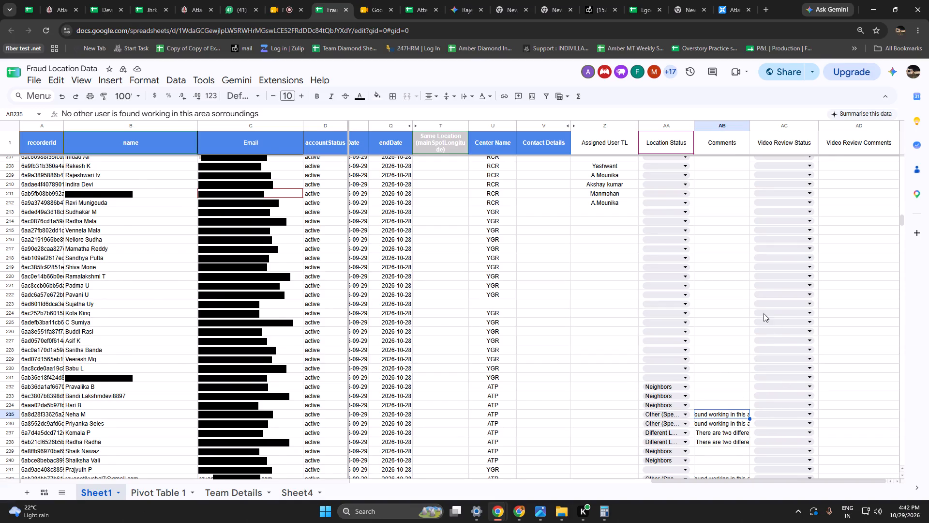
pyautogui.scroll(13, 762, 311)
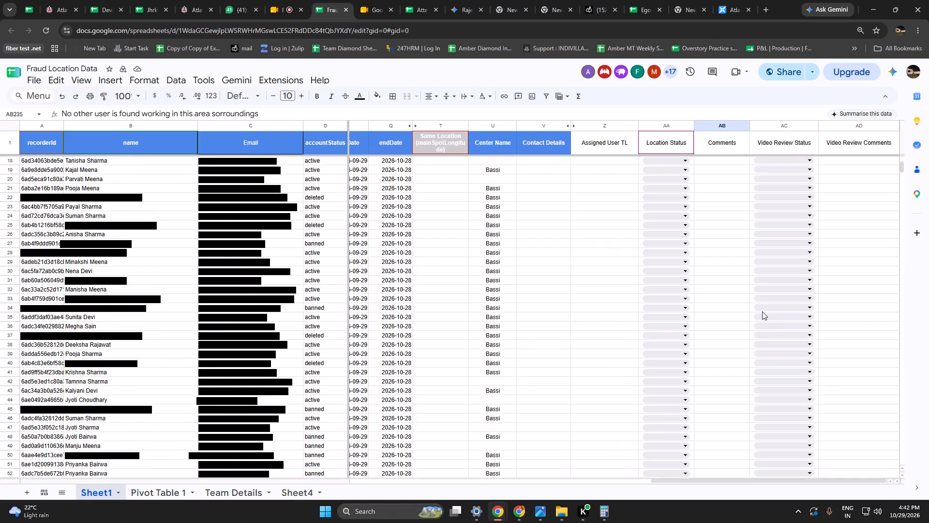
pyautogui.click(847, 181)
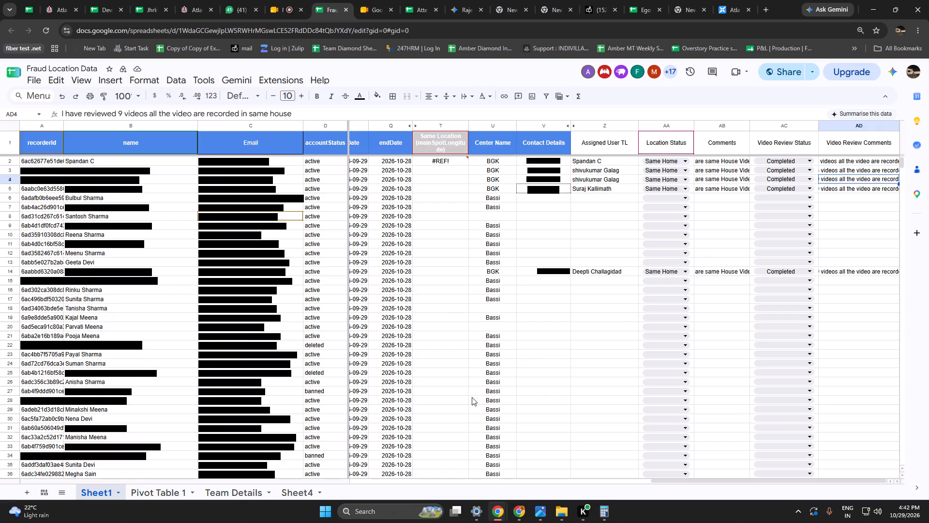
pyautogui.scroll(2, 517, 246)
# View the edit history of the Video Review Comments cell in row 4.
pyautogui.click(854, 181)
pyautogui.rightClick(854, 181)
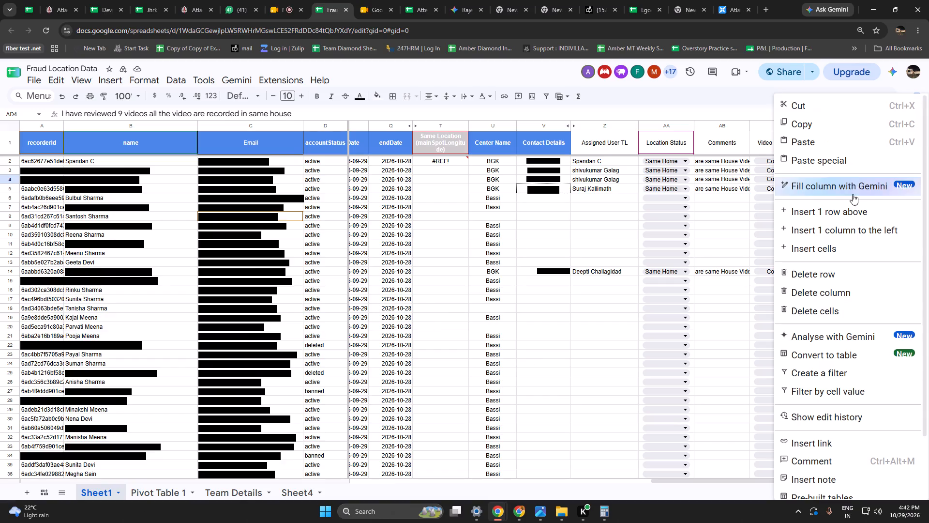
pyautogui.click(825, 414)
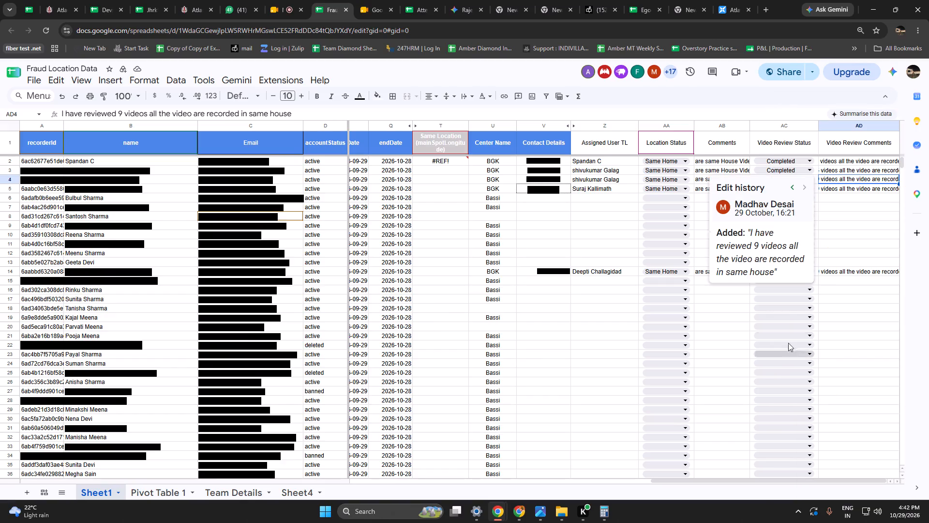
pyautogui.click(743, 359)
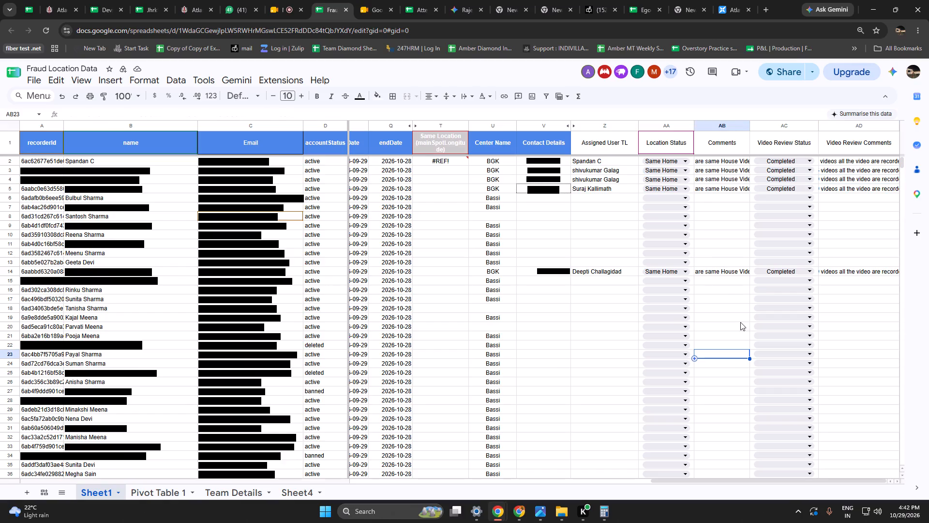
# Create a temporary filter over the whole sheet and limit the Center Name column to JHK.
pyautogui.click(13, 125)
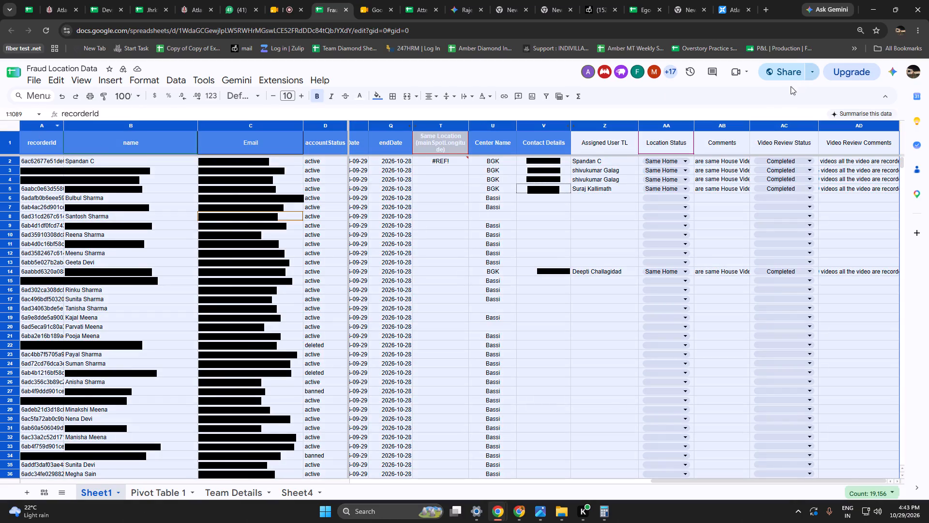
pyautogui.click(555, 94)
pyautogui.click(567, 132)
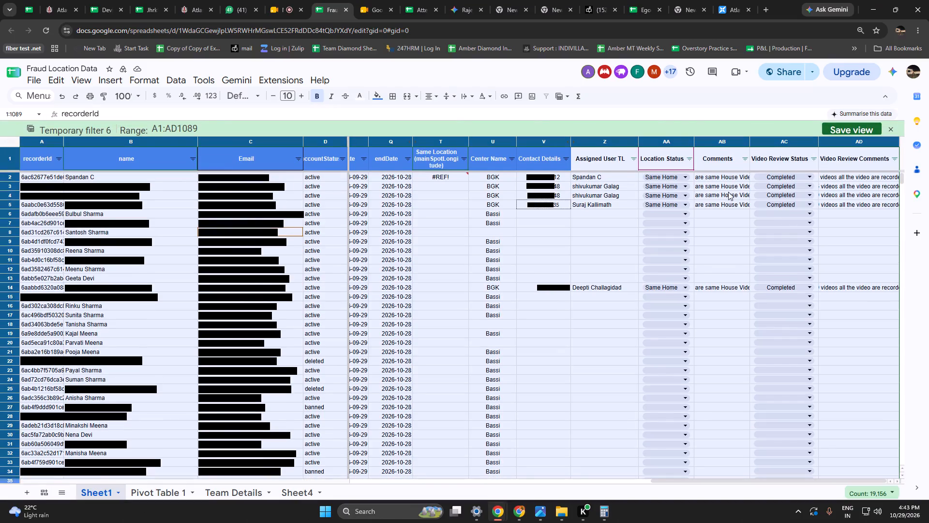
pyautogui.click(514, 160)
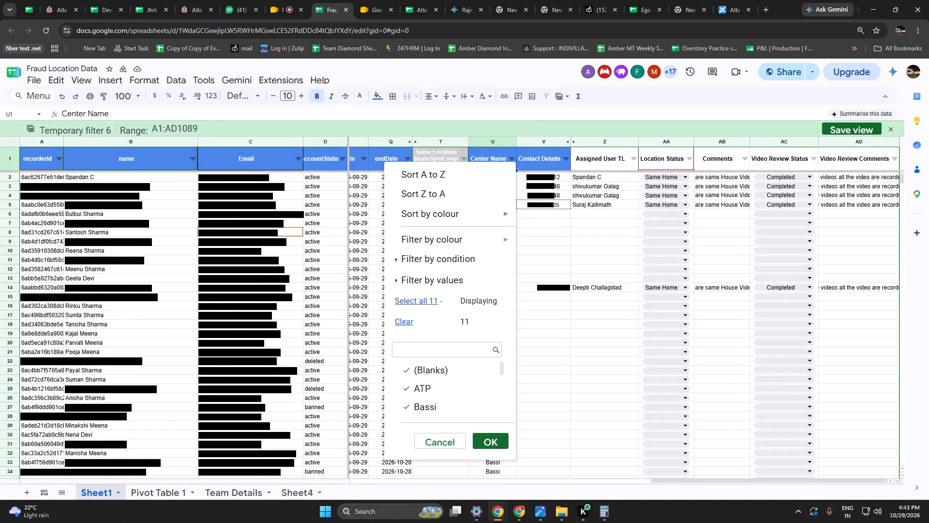
pyautogui.click(410, 317)
pyautogui.click(415, 351)
pyautogui.write('jhk')
pyautogui.click(437, 352)
pyautogui.click(486, 425)
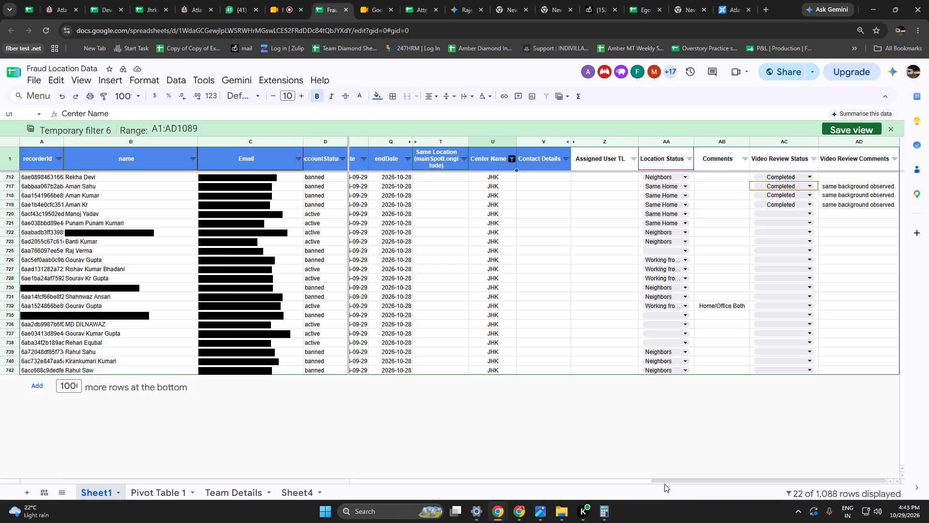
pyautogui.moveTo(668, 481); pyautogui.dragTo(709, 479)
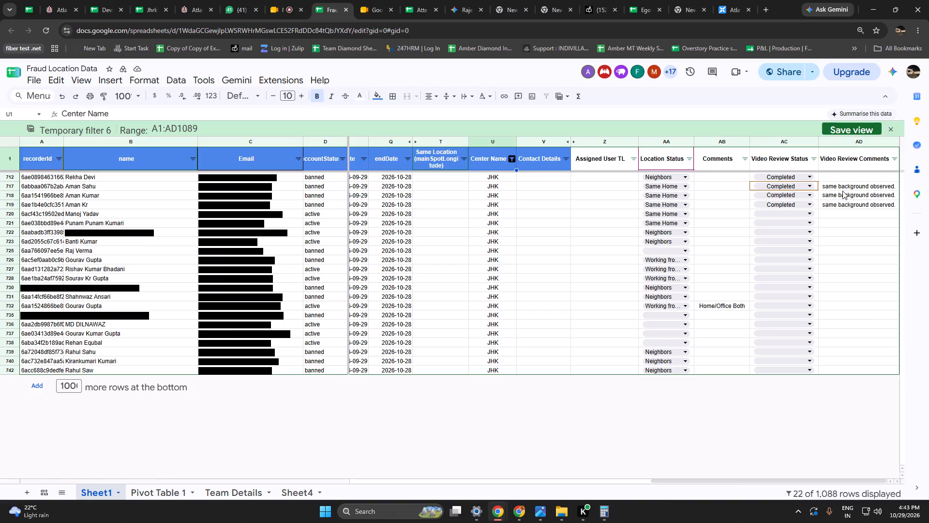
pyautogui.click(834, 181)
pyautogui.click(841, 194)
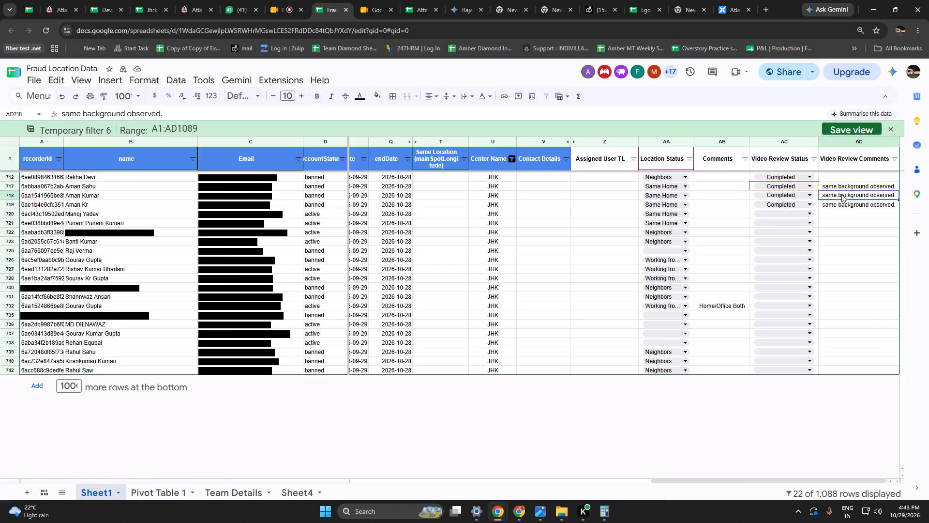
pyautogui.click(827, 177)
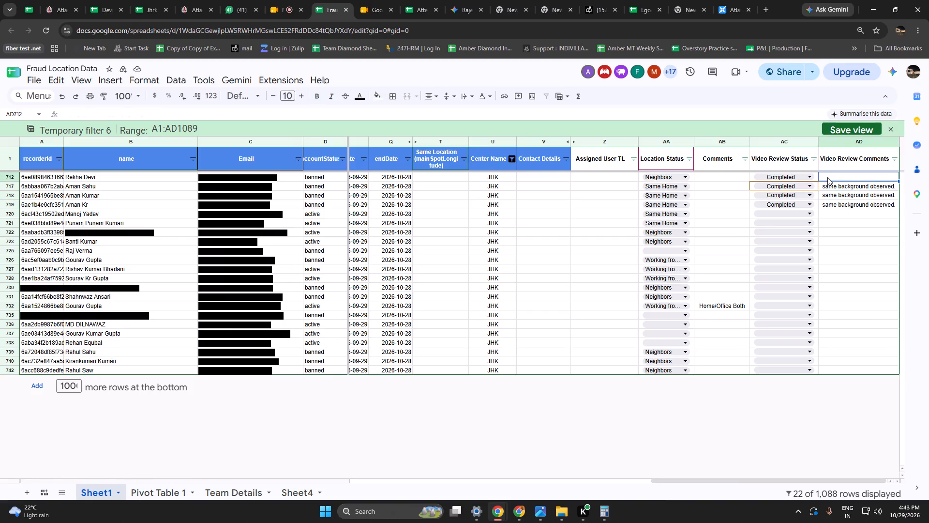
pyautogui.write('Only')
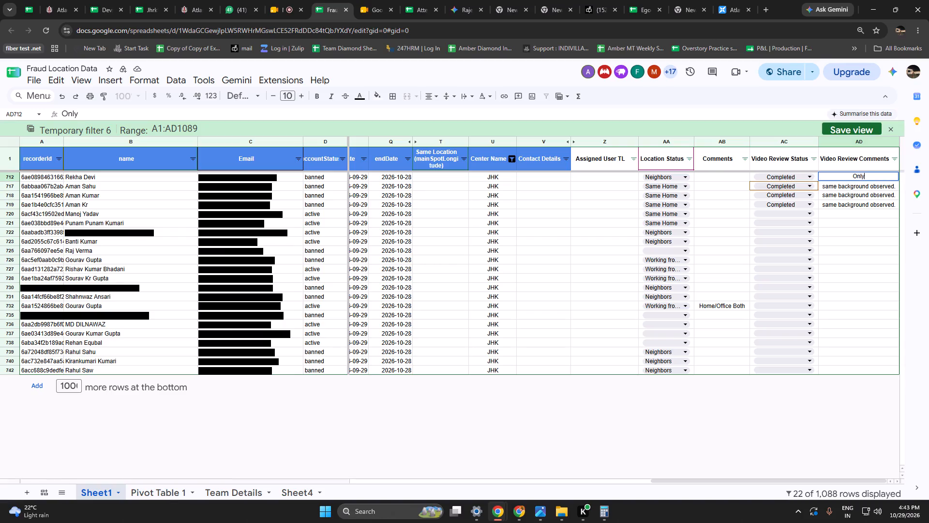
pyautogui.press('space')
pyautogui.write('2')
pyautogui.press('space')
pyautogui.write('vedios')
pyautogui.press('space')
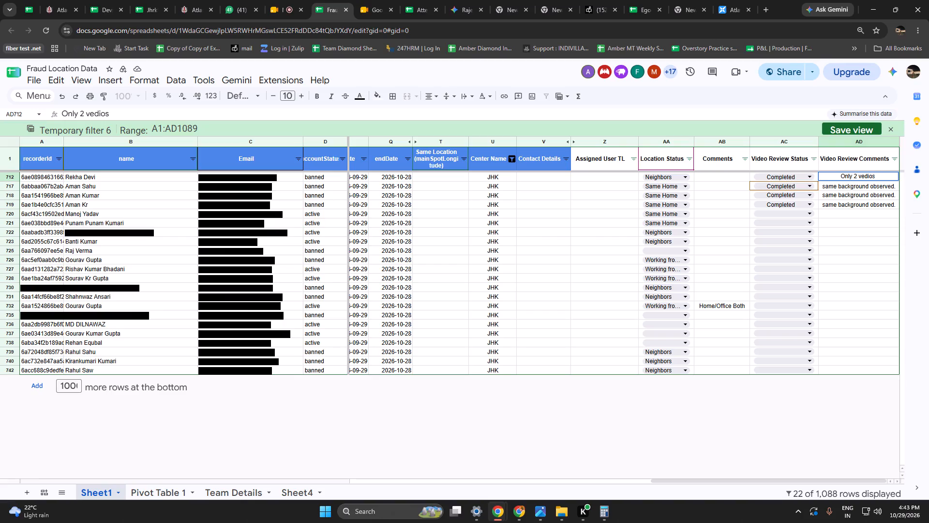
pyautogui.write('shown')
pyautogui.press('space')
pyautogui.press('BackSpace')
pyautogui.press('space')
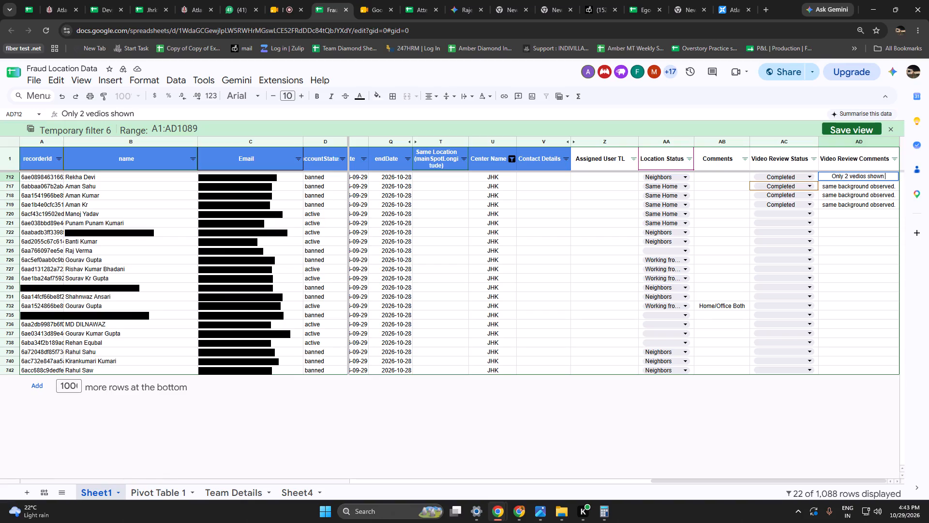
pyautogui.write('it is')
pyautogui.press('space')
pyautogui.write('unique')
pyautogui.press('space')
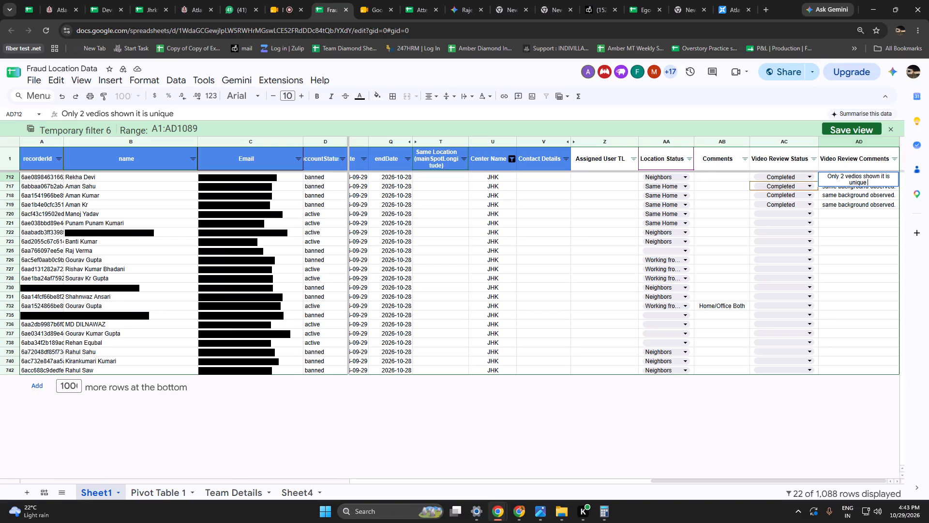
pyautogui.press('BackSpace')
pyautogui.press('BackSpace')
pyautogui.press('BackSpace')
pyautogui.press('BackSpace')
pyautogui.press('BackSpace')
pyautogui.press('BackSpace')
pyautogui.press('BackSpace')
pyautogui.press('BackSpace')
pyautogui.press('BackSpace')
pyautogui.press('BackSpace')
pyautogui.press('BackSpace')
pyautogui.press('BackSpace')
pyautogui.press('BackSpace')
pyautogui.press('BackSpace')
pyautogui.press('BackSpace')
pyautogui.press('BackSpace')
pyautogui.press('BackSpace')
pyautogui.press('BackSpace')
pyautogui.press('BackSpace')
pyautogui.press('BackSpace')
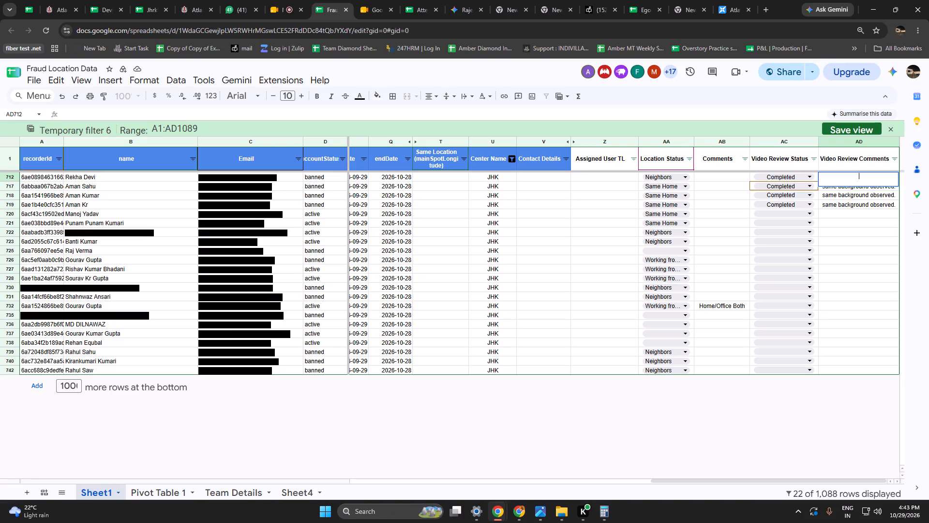
# Enter "Unique background." as the Video Review Comments of row 712.
pyautogui.write('Unique background')
pyautogui.press('space')
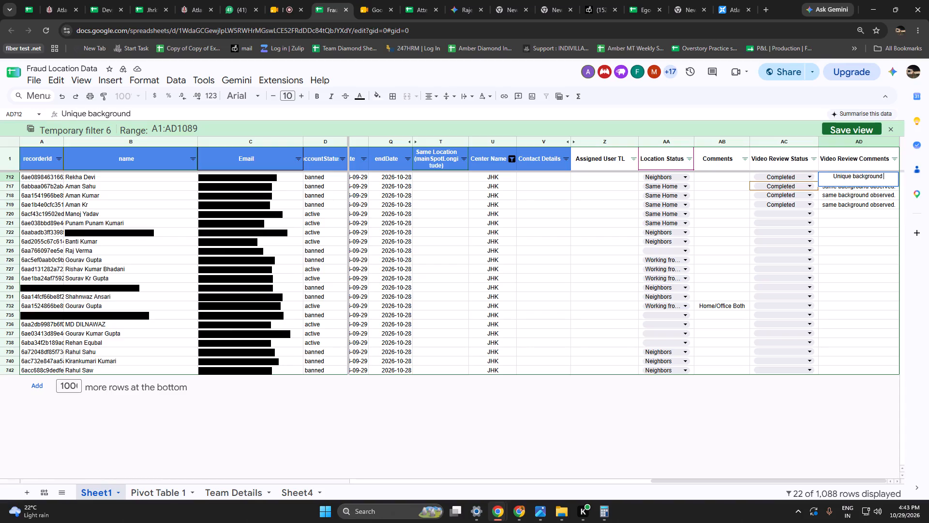
pyautogui.press('BackSpace')
pyautogui.press('.')
pyautogui.press('Return')
# Check the Video Review Comments entries of the JHK rows 712 to 720.
pyautogui.press('Down')
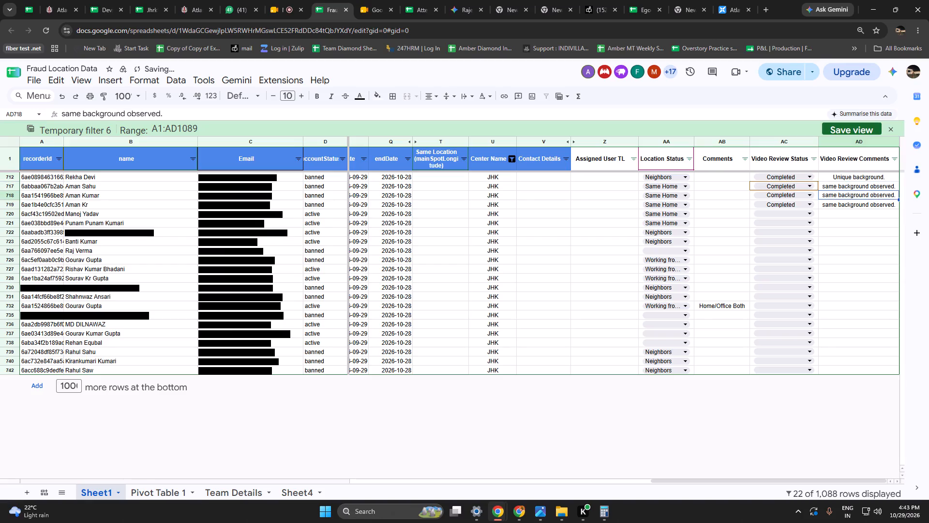
pyautogui.press('Down')
pyautogui.press('Down')
pyautogui.press('Up')
pyautogui.press('Up')
pyautogui.press('Up')
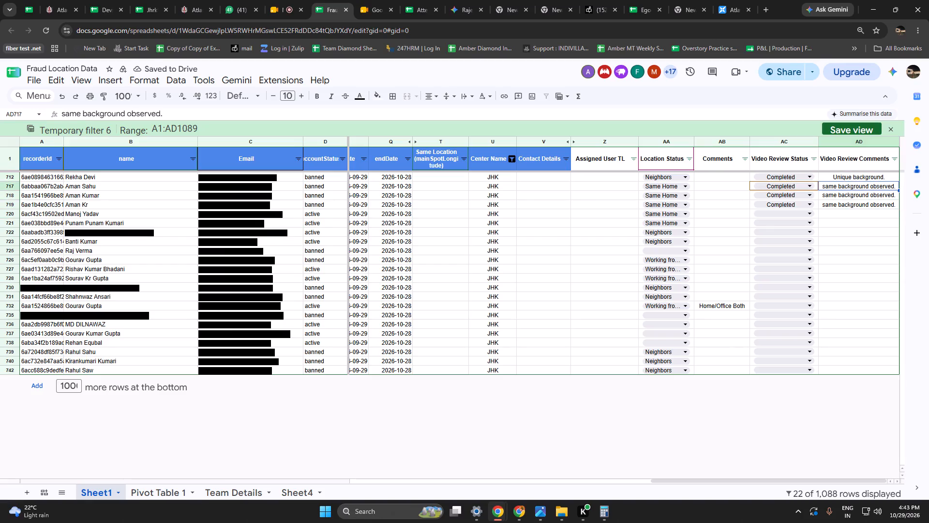
pyautogui.press('Up')
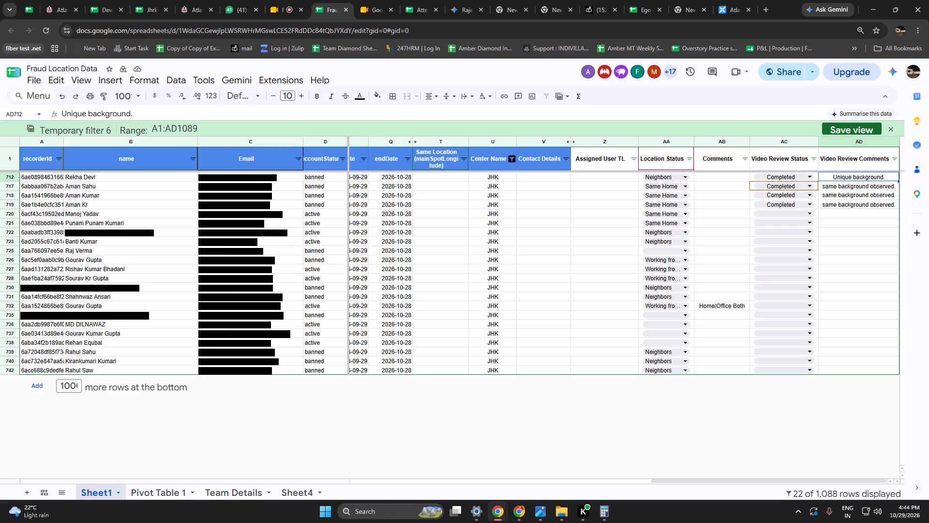
pyautogui.press('Down')
pyautogui.press('Down')
pyautogui.press('Down')
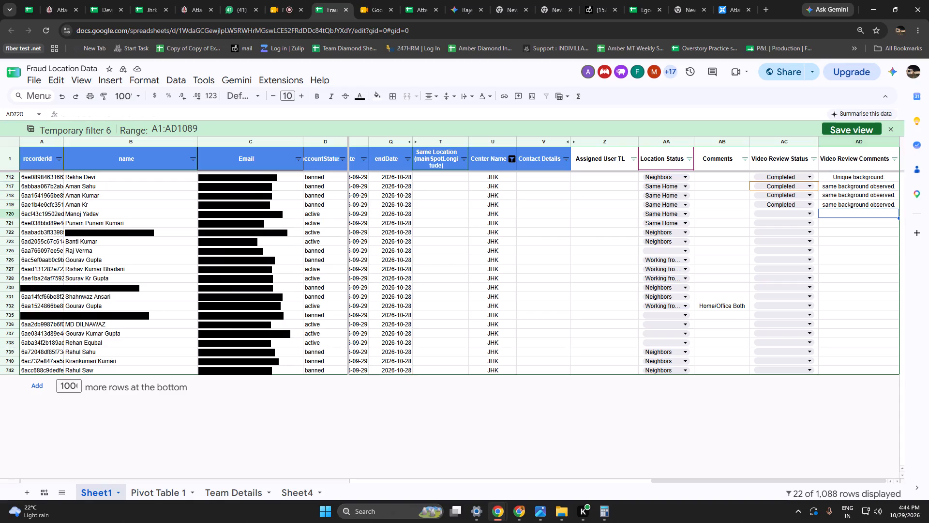
# Examine row 720's recording counts, main spot coordinates, last recorded date and comment columns.
pyautogui.press('Left')
pyautogui.press('Left')
pyautogui.press('Left')
pyautogui.press('Left')
pyautogui.press('Left')
pyautogui.press('Left')
pyautogui.press('Left')
pyautogui.press('Left')
pyautogui.press('Left')
pyautogui.press('Left')
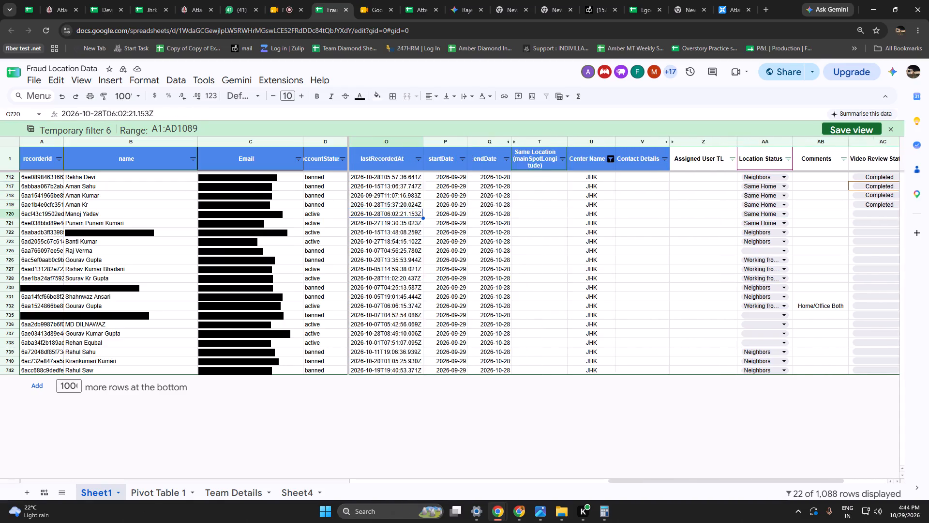
pyautogui.press('Left')
pyautogui.press('Left')
pyautogui.press('Left')
pyautogui.press('Left')
pyautogui.press('Left')
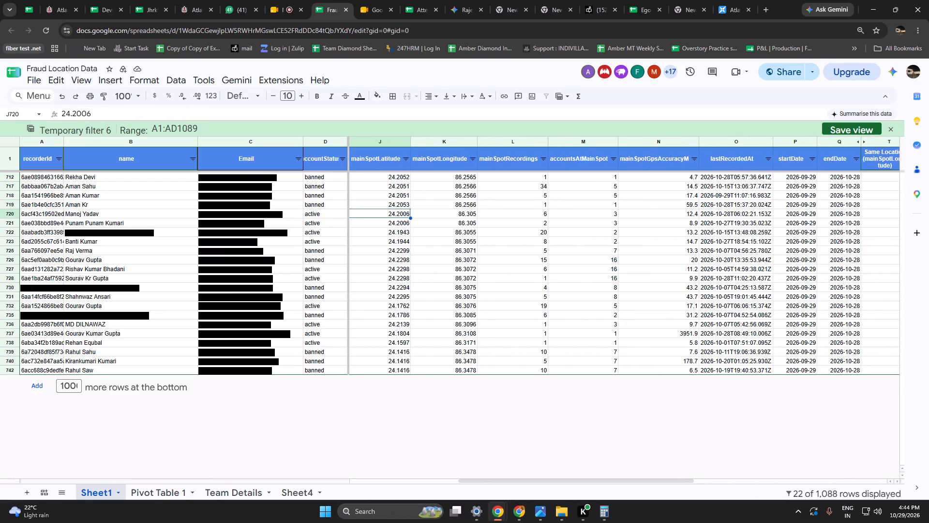
pyautogui.press('Left')
pyautogui.press('Left')
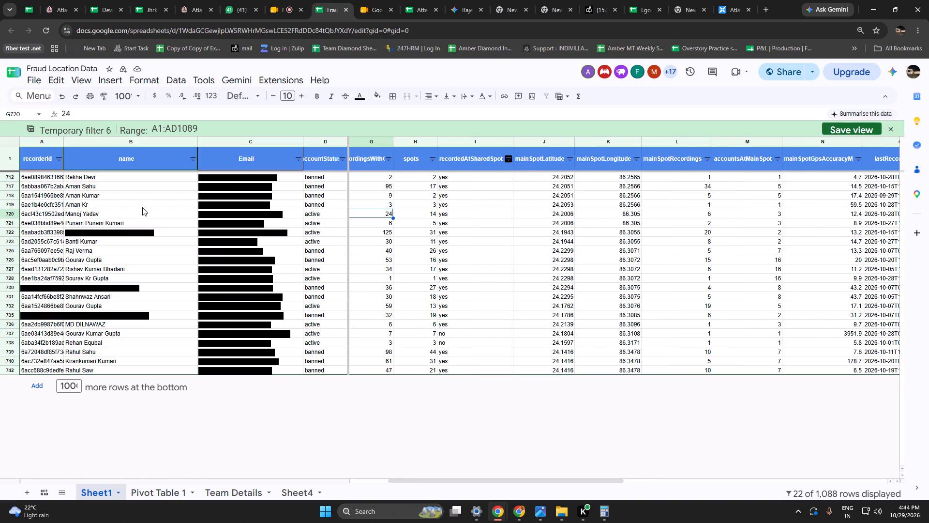
pyautogui.click(125, 212)
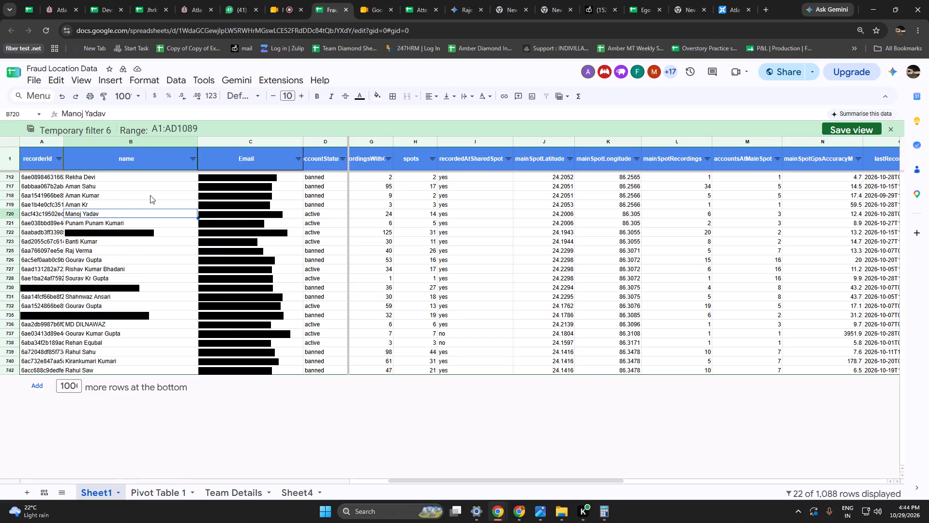
pyautogui.press('Right')
pyautogui.press('Right')
pyautogui.press('Right')
pyautogui.press('Right')
pyautogui.press('Right')
pyautogui.press('Right')
pyautogui.press('Right')
pyautogui.press('Right')
pyautogui.press('Right')
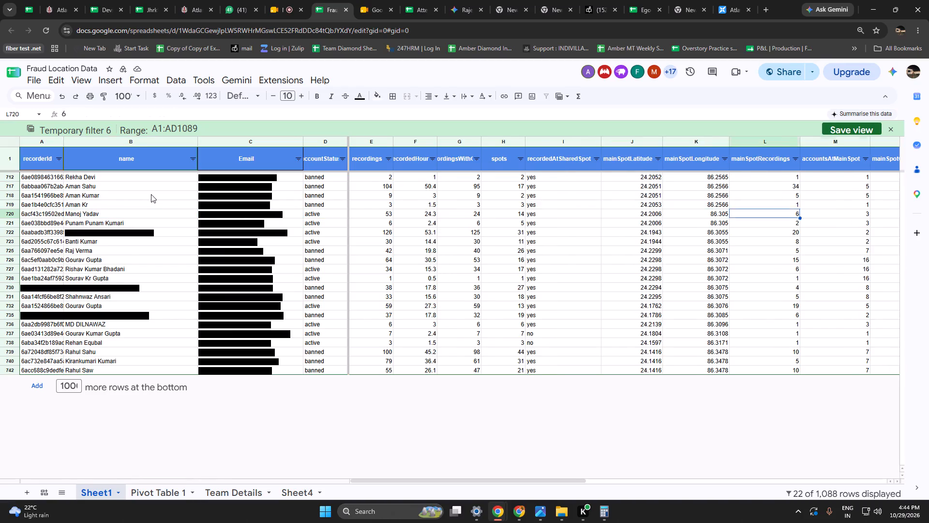
pyautogui.press('Right')
pyautogui.press('Right')
pyautogui.press('Right')
pyautogui.press('Right')
pyautogui.press('Right')
pyautogui.press('Right')
pyautogui.press('Right')
pyautogui.press('Right')
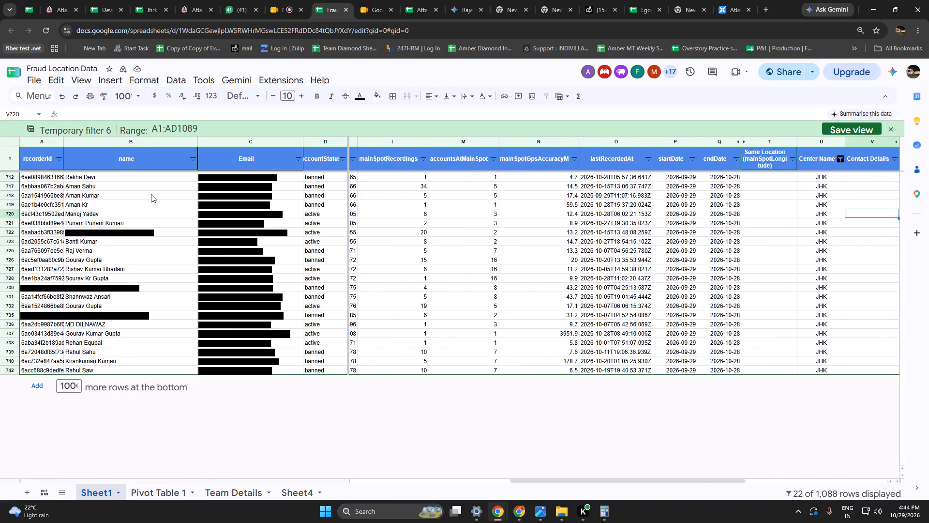
pyautogui.press('Right')
pyautogui.press('Right')
pyautogui.press('Right')
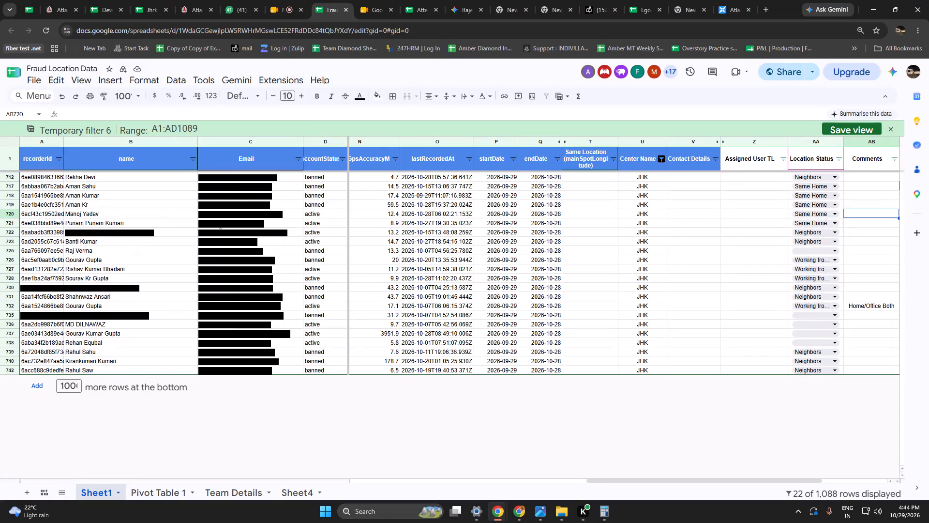
# Copy row 721's email, search for it in Recorder clusters on the Atlas Capture Fraud page, and expand the matching cluster.
pyautogui.click(226, 227)
pyautogui.hotkey('ctrl', 'c')
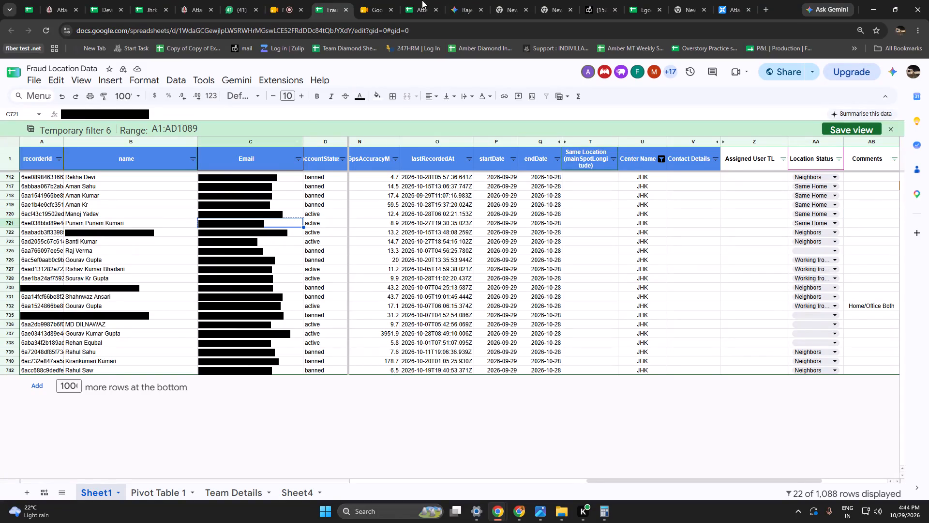
pyautogui.click(734, 0)
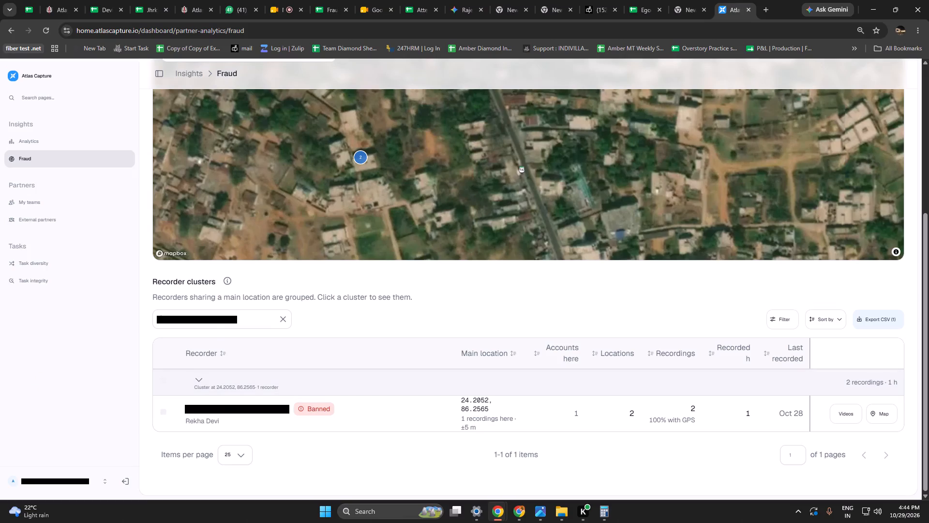
pyautogui.moveTo(262, 319); pyautogui.dragTo(86, 334)
pyautogui.hotkey('ctrl', 'v')
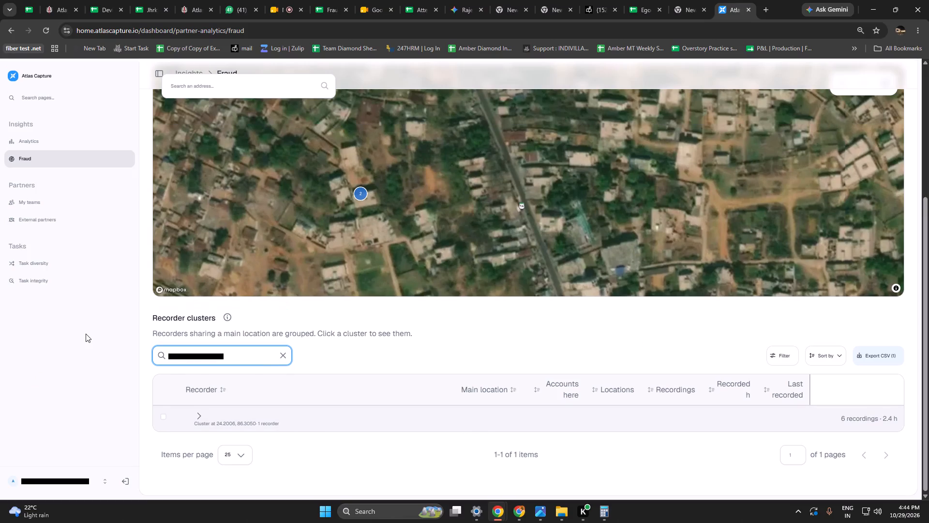
pyautogui.click(199, 419)
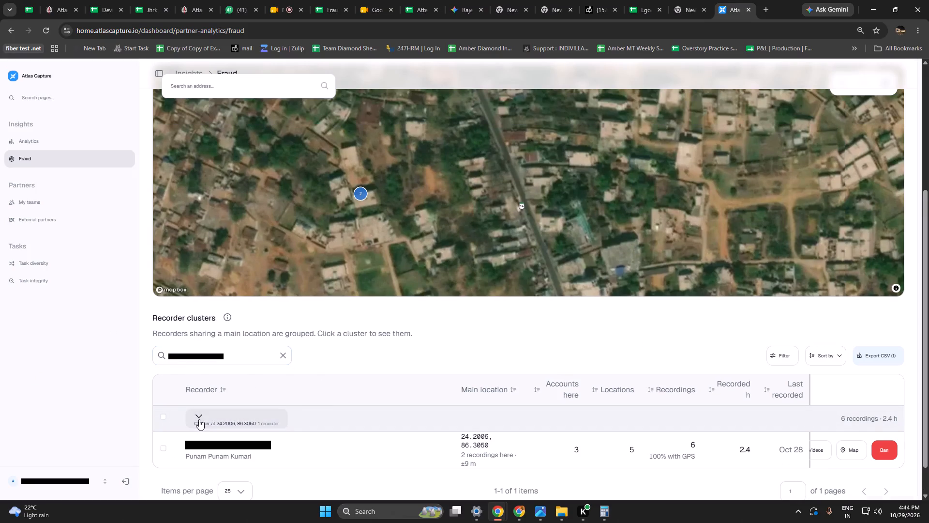
# Open the row 721 recorder's videos, skim the newest recording, start the 29/10/2026, 00:06:43 one, and close the videos.
pyautogui.click(813, 452)
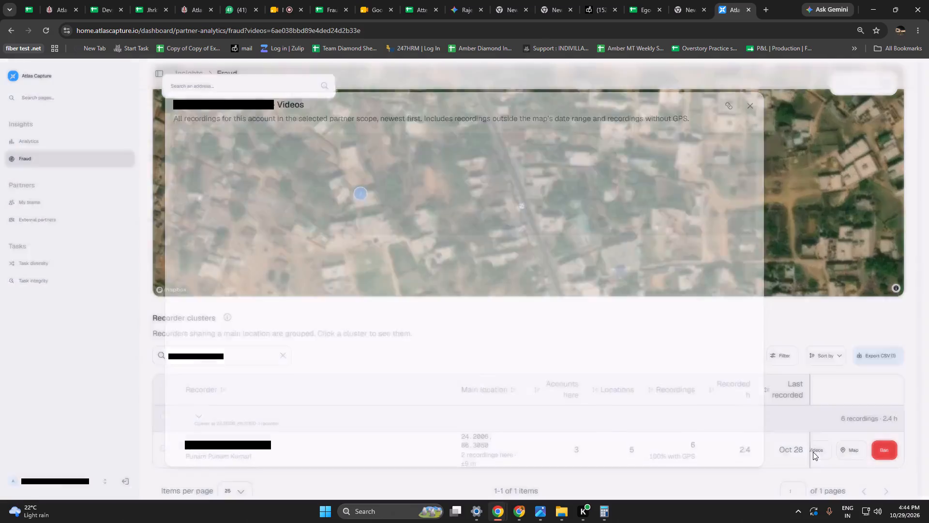
pyautogui.click(268, 181)
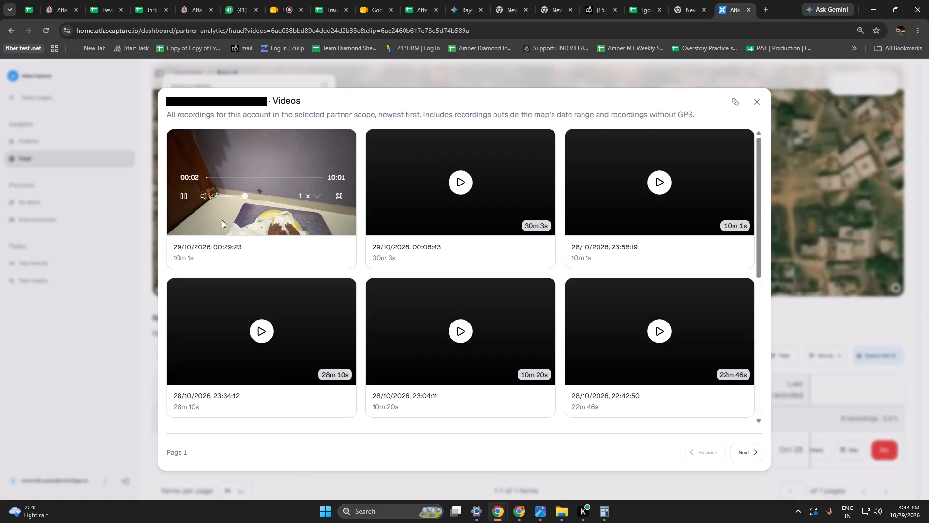
pyautogui.moveTo(215, 179); pyautogui.dragTo(223, 181)
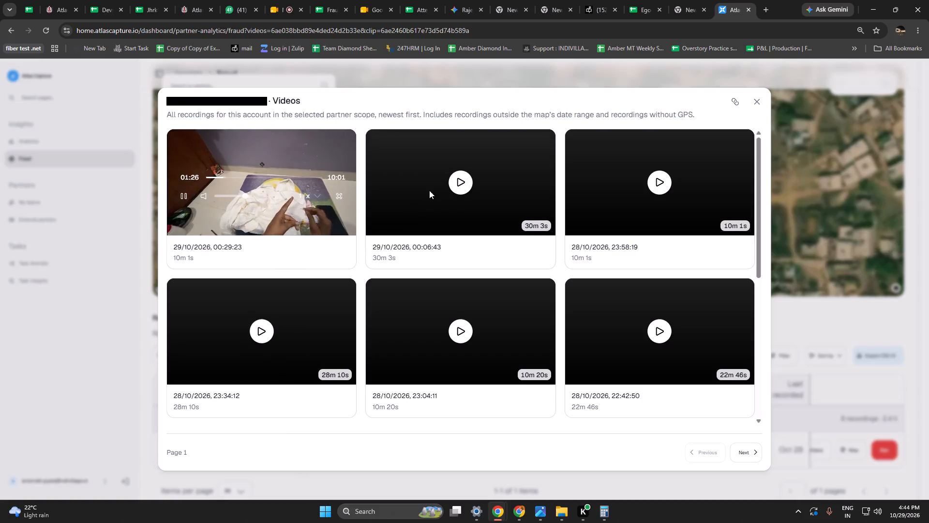
pyautogui.click(460, 185)
pyautogui.click(754, 101)
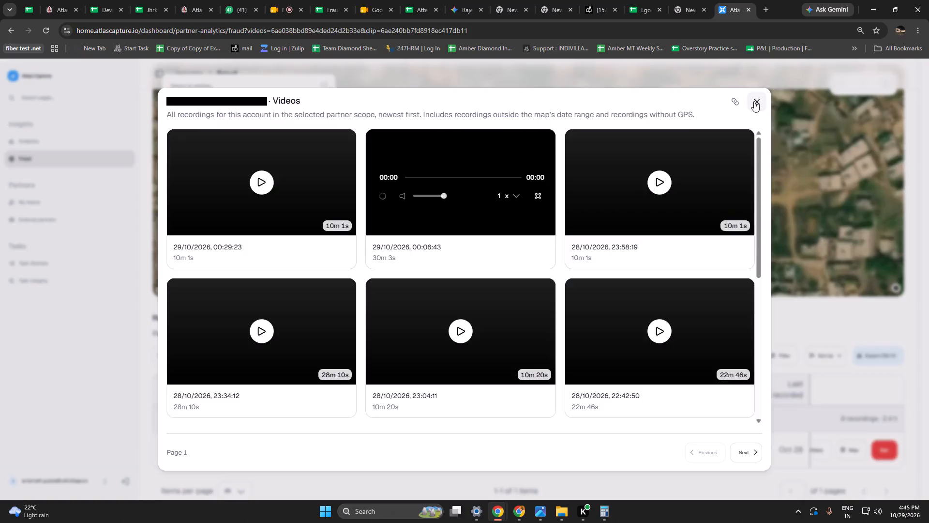
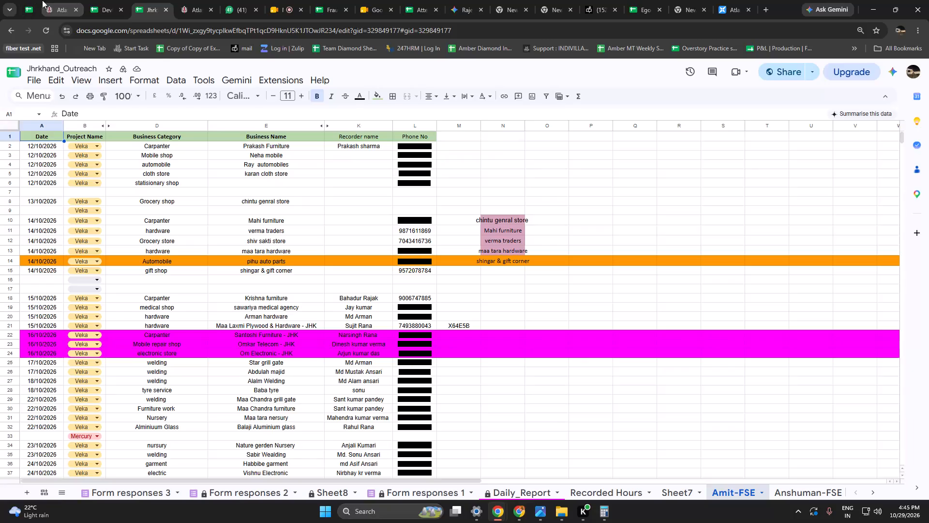
# Return to the Fraud Location Data sheet and examine row 721's account status, recording counts and main spot coordinates.
pyautogui.click(32, 0)
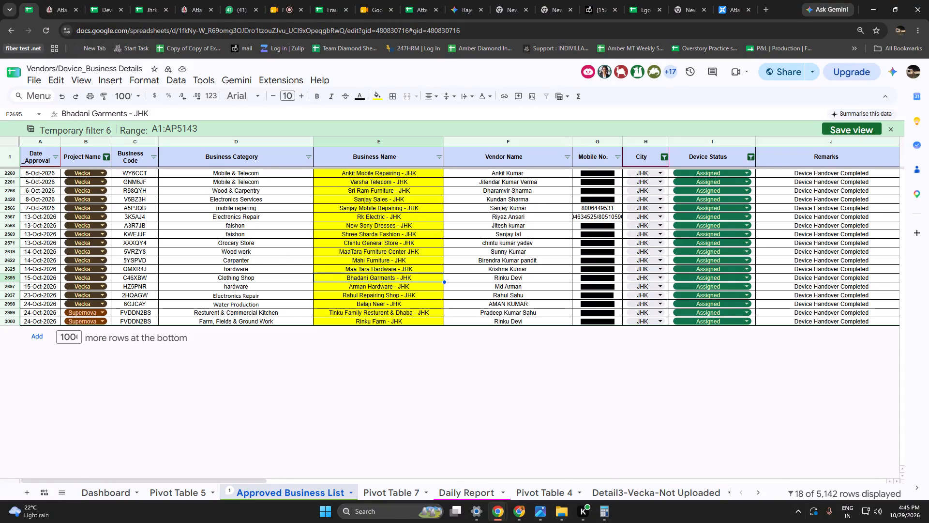
pyautogui.click(325, 0)
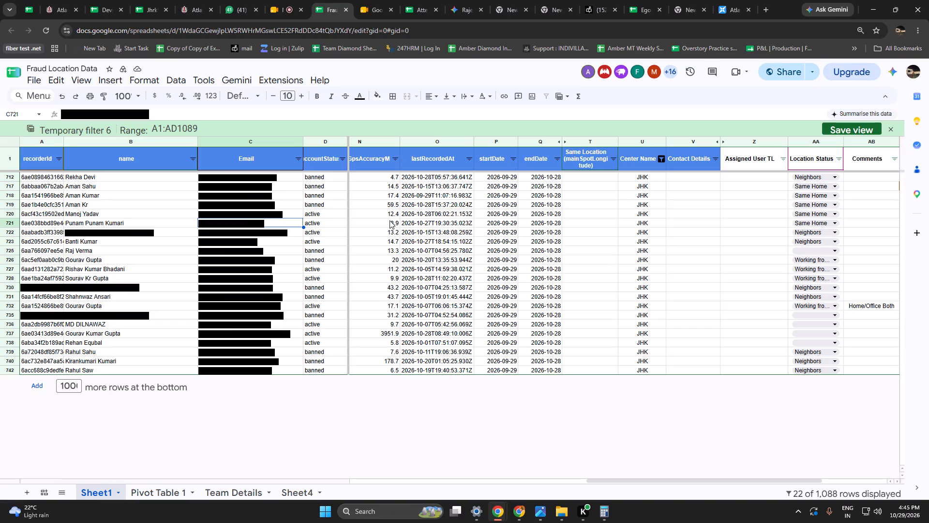
pyautogui.press('Right')
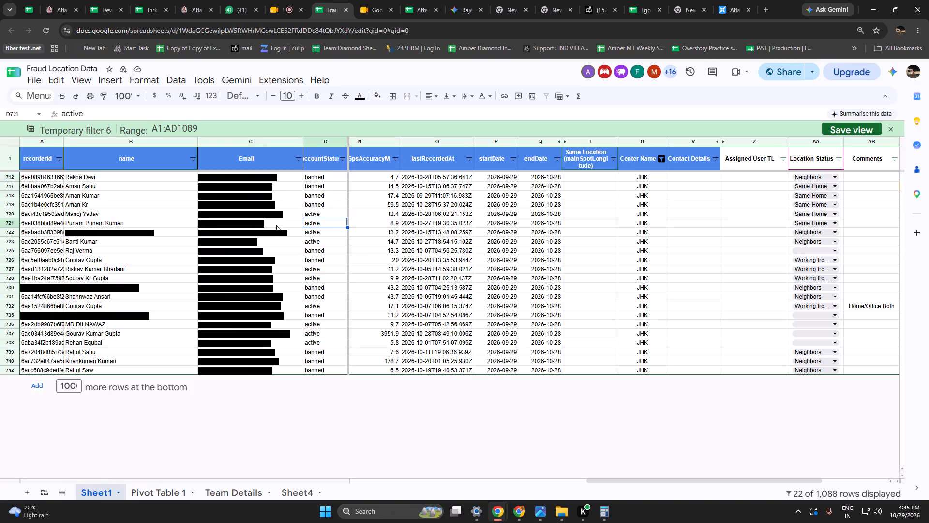
pyautogui.press('Left')
pyautogui.press('Left')
pyautogui.press('Left')
pyautogui.press('Left')
pyautogui.click(283, 226)
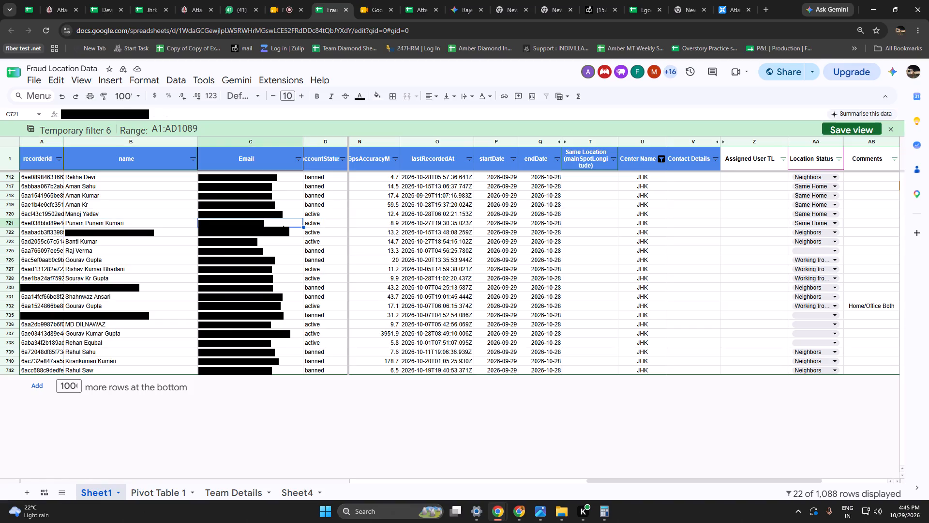
pyautogui.press('Right')
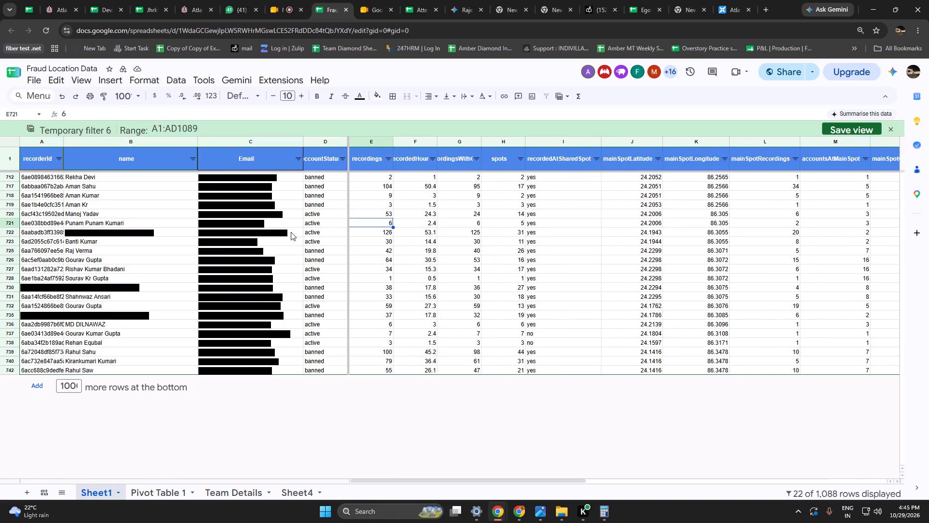
pyautogui.press('Right')
pyautogui.press('Right')
pyautogui.press('Right')
pyautogui.press('Right')
pyautogui.press('Right')
pyautogui.press('Right')
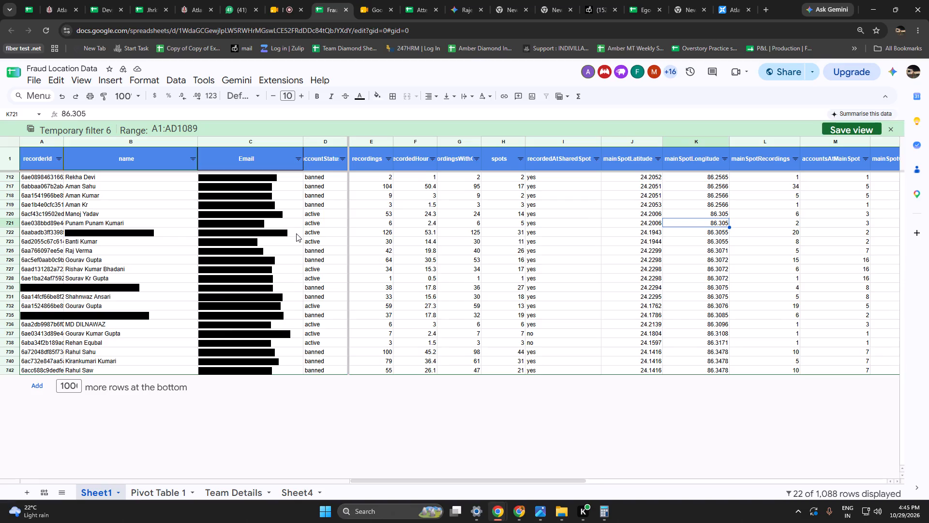
pyautogui.press('Left')
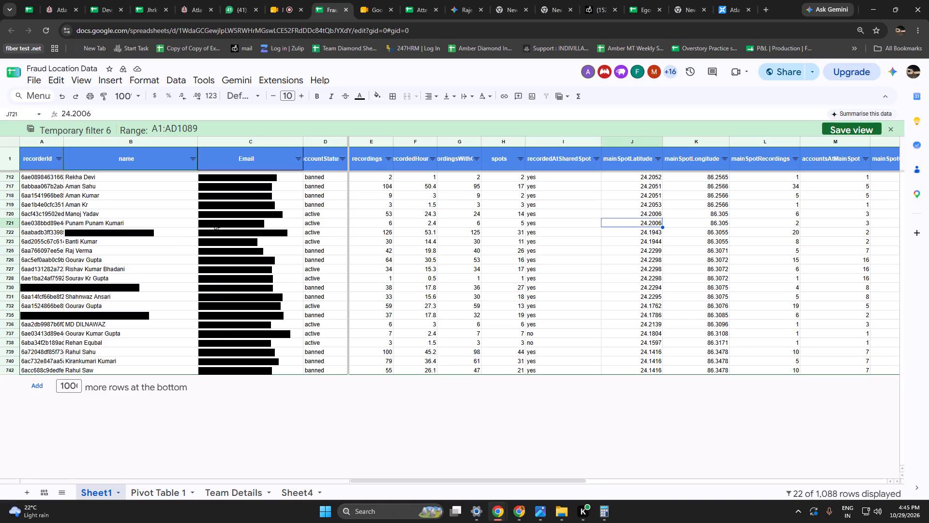
# Copy row 720's email and search for it in Recorder clusters on the Atlas Capture Fraud page.
pyautogui.click(222, 215)
pyautogui.hotkey('ctrl', 'c')
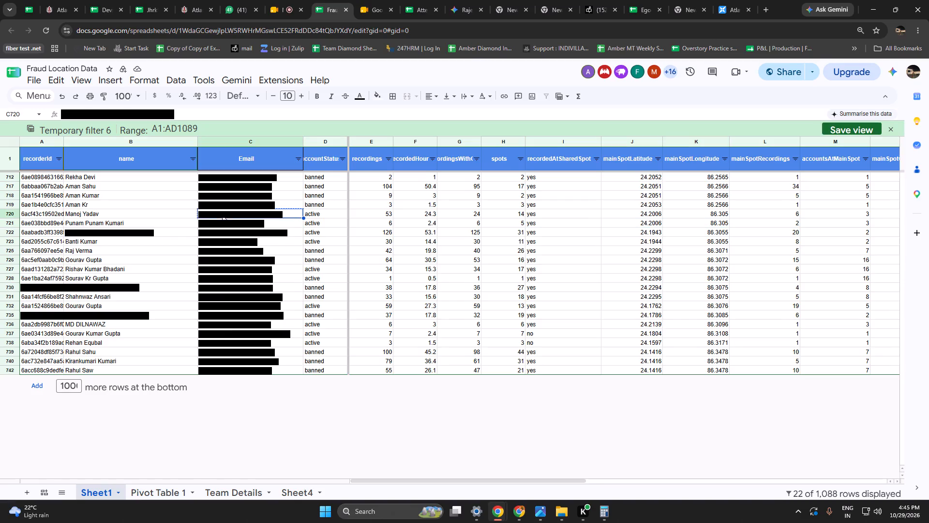
pyautogui.click(726, 0)
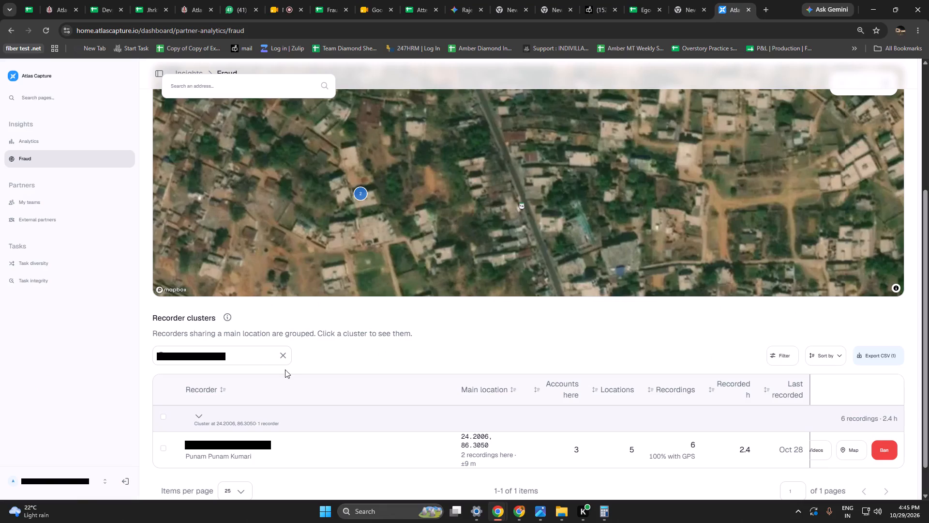
pyautogui.moveTo(246, 357); pyautogui.dragTo(105, 351)
pyautogui.hotkey('ctrl', 'v')
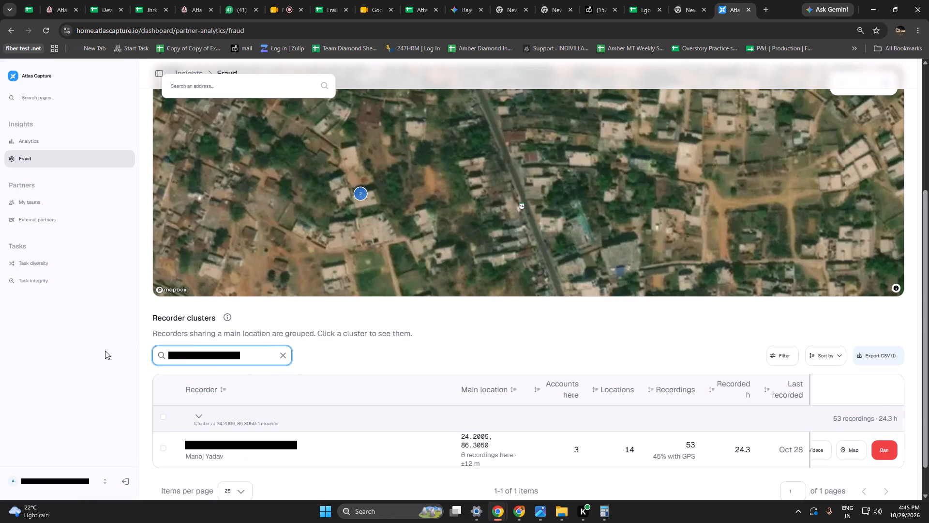
# Open the row 720 recorder's videos, play the 29/10/2026 recordings from 16:05:11, 09:08:47 and 03:10:33, and close the videos.
pyautogui.click(822, 450)
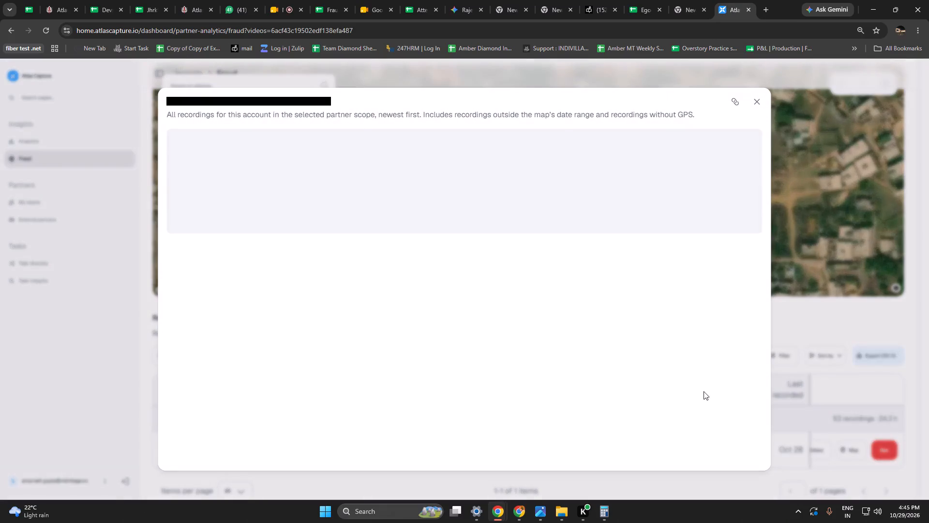
pyautogui.click(261, 187)
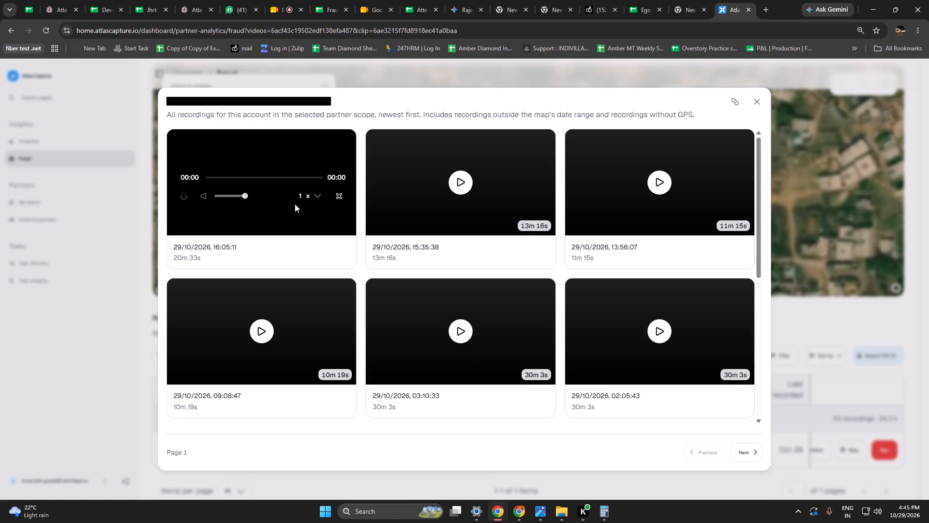
pyautogui.click(267, 325)
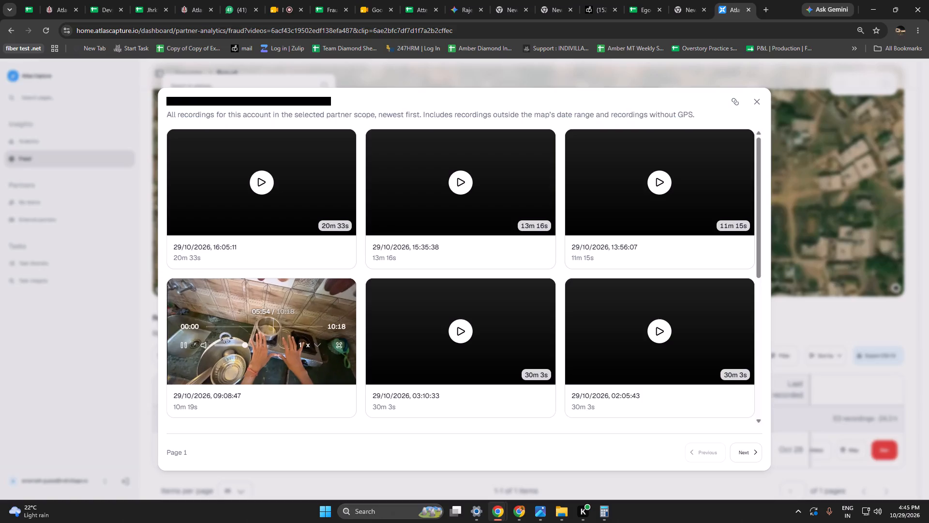
pyautogui.click(268, 182)
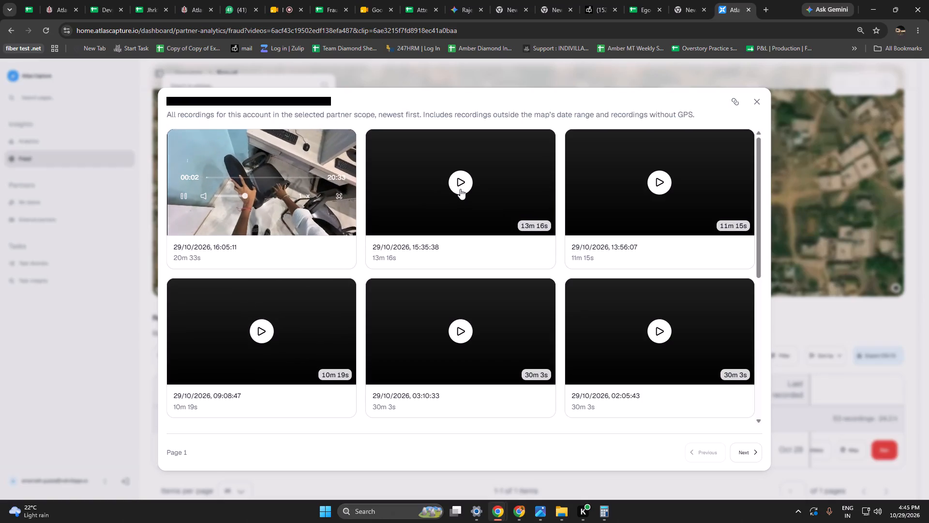
pyautogui.click(463, 334)
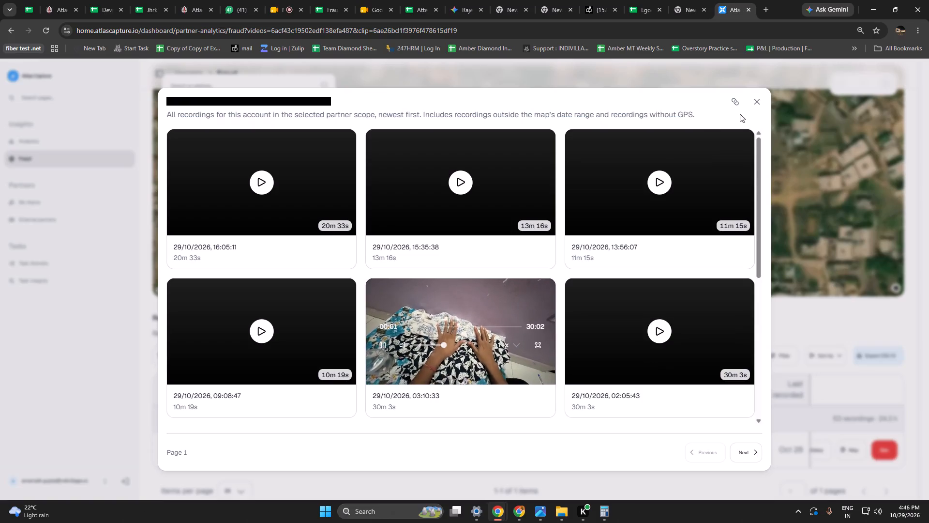
pyautogui.click(759, 100)
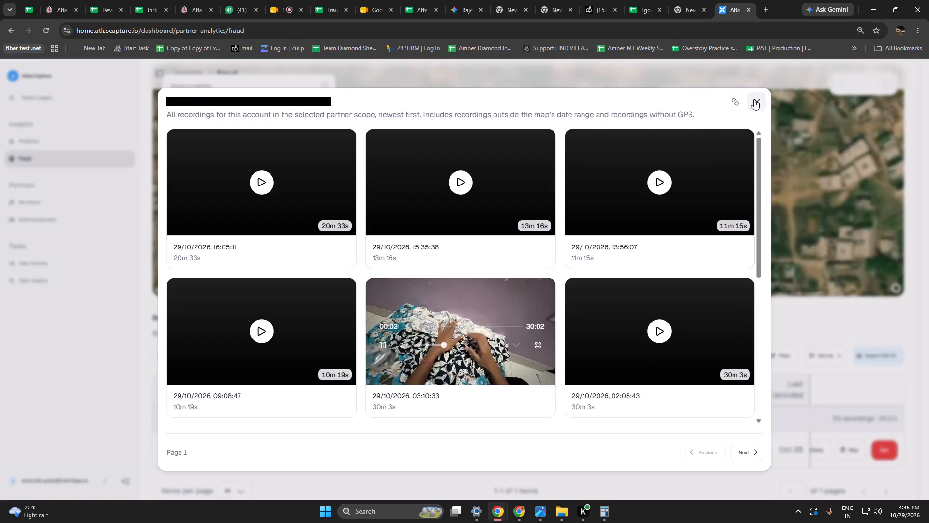
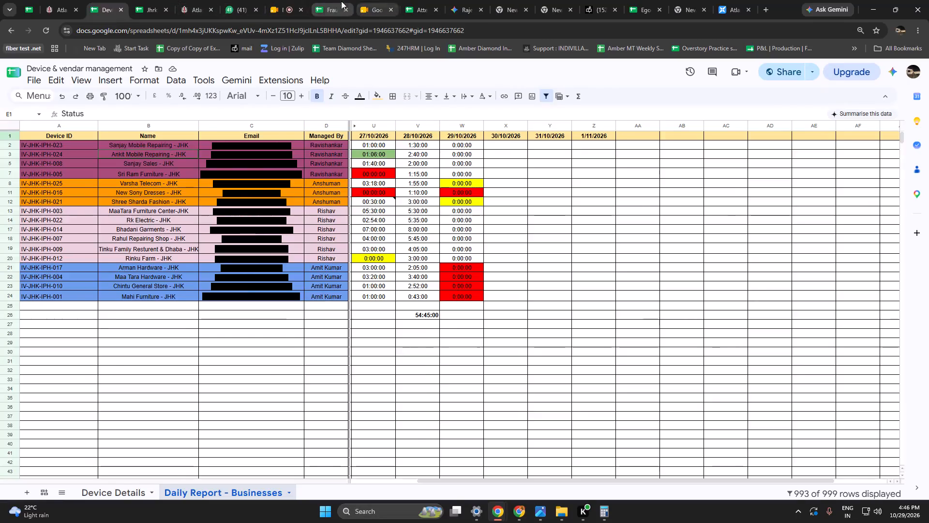
# Return to the Fraud Location Data sheet and set the Video Review Status of rows 720 and 721 to Completed.
pyautogui.click(334, 0)
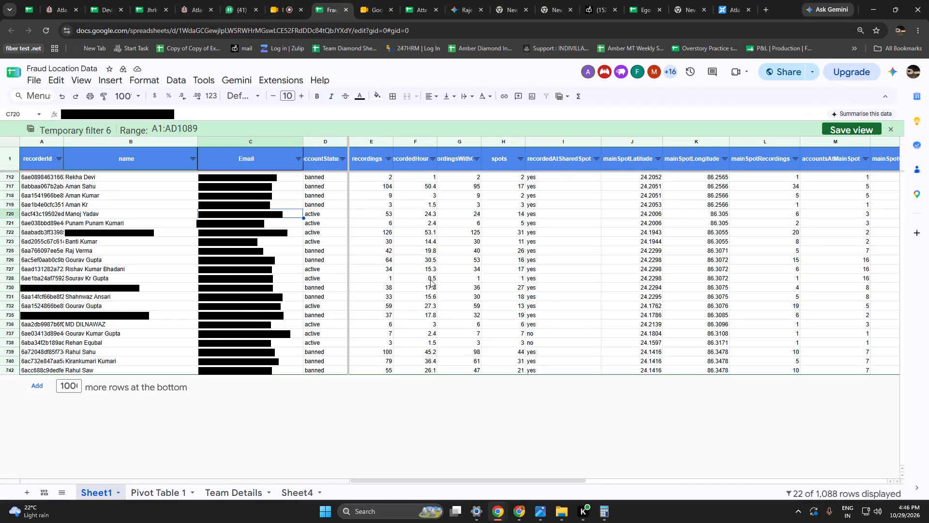
pyautogui.press('Right')
pyautogui.press('Right')
pyautogui.press('Right')
pyautogui.press('Right')
pyautogui.press('Right')
pyautogui.press('Right')
pyautogui.press('Right')
pyautogui.press('Right')
pyautogui.press('Right')
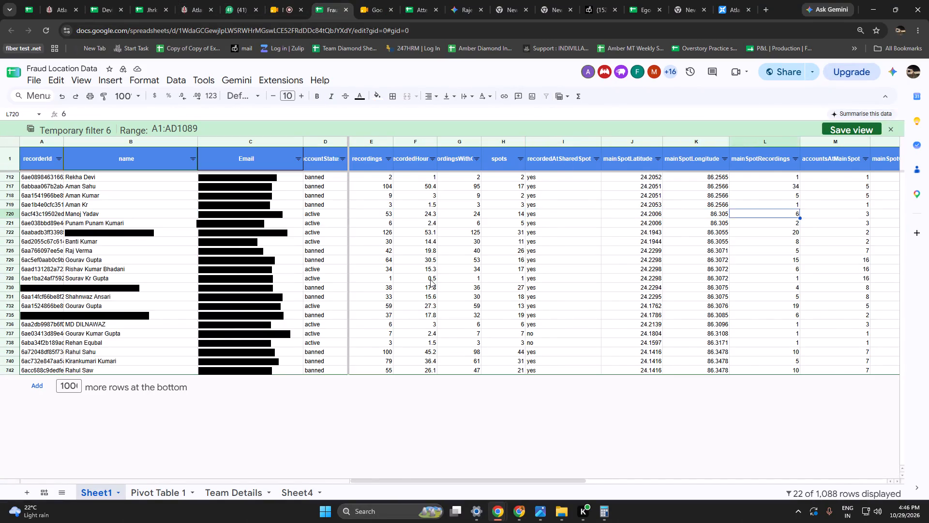
pyautogui.press('Right')
pyautogui.press('Right')
pyautogui.press('Right')
pyautogui.press('Right')
pyautogui.press('Right')
pyautogui.press('Right')
pyautogui.press('Right')
pyautogui.press('Right')
pyautogui.press('Right')
pyautogui.press('Right')
pyautogui.press('Right')
pyautogui.press('Right')
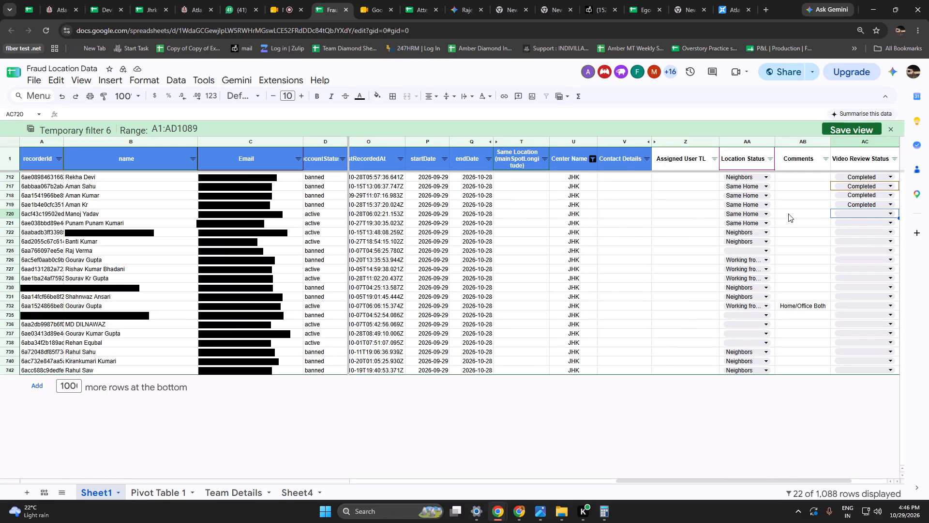
pyautogui.click(845, 214)
pyautogui.click(846, 238)
pyautogui.click(855, 224)
pyautogui.click(847, 247)
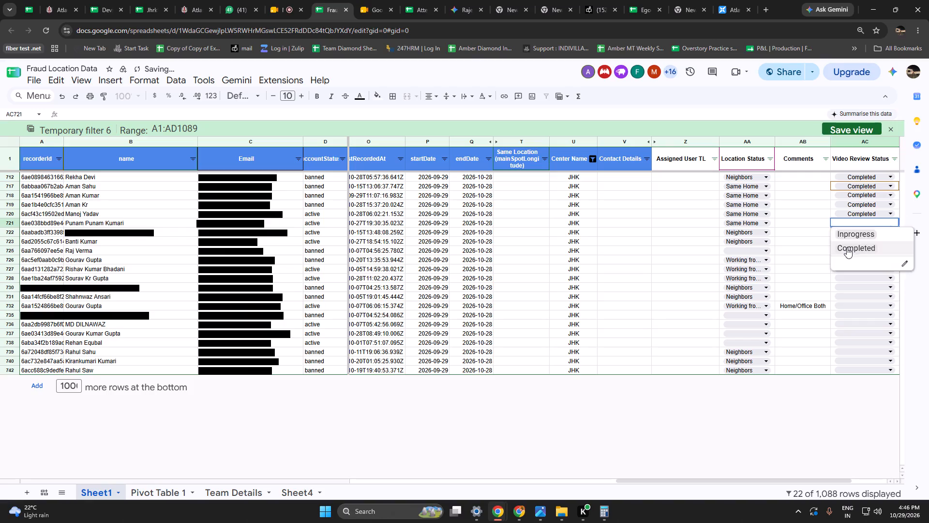
# Enter "Both user are working in same backgound room." in row 720's Video Review Comments.
pyautogui.click(806, 222)
pyautogui.press('Right')
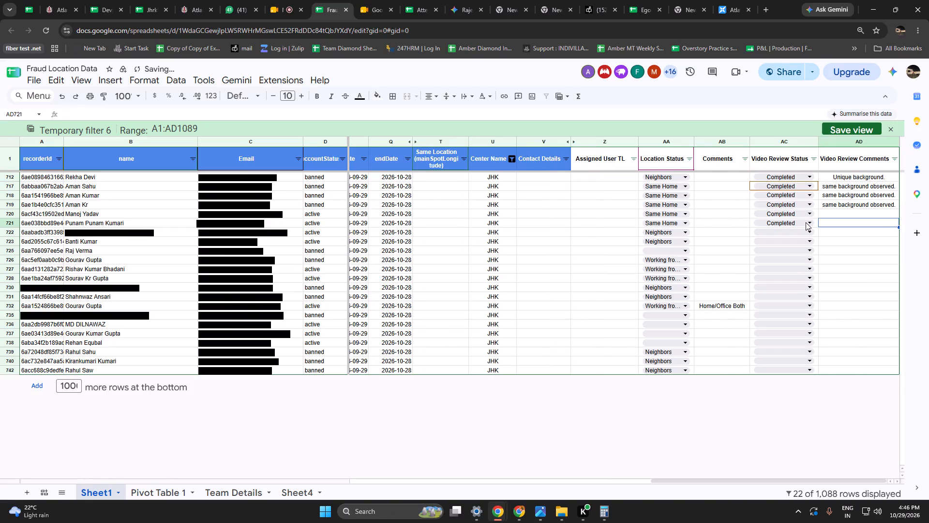
pyautogui.press('Up')
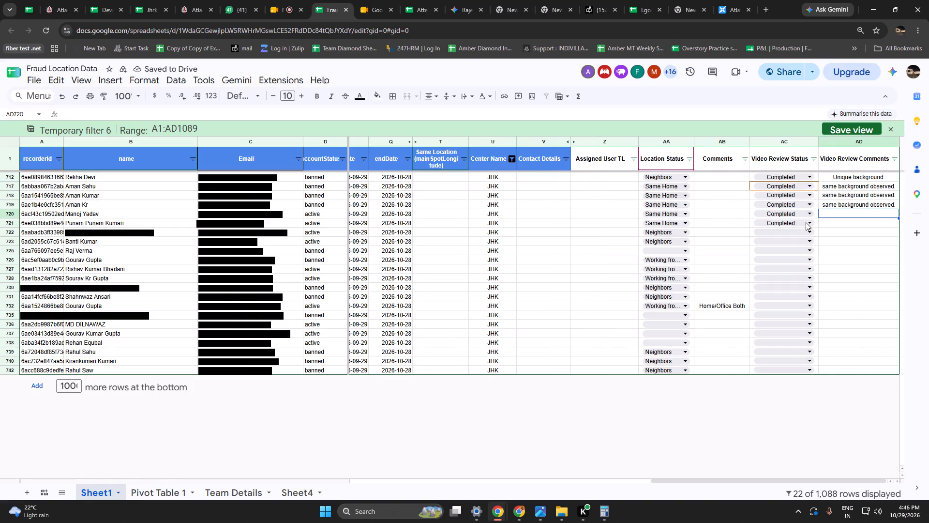
pyautogui.write('I')
pyautogui.press('space')
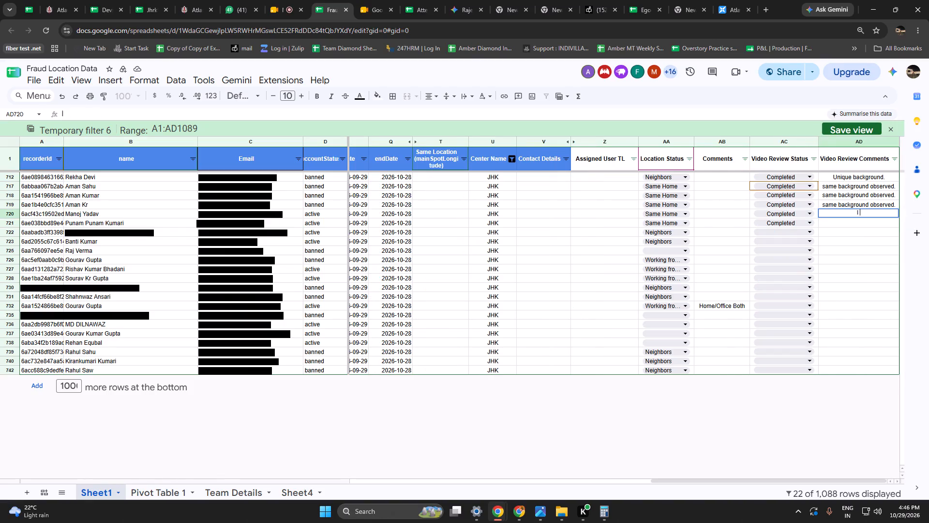
pyautogui.hotkey('shift', 'o')
pyautogui.press('BackSpace')
pyautogui.press('BackSpace')
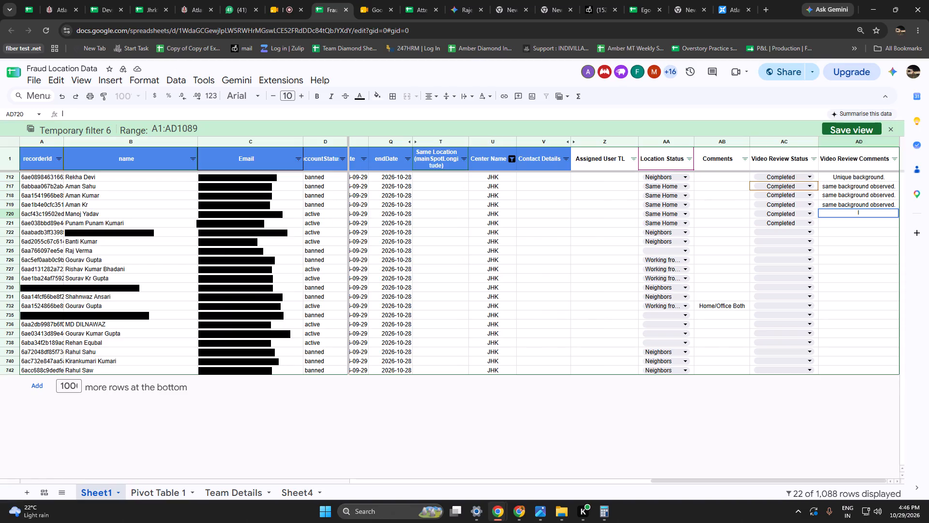
pyautogui.press('BackSpace')
pyautogui.write('Bothe')
pyautogui.press('BackSpace')
pyautogui.press('space')
pyautogui.write('user are working')
pyautogui.press('space')
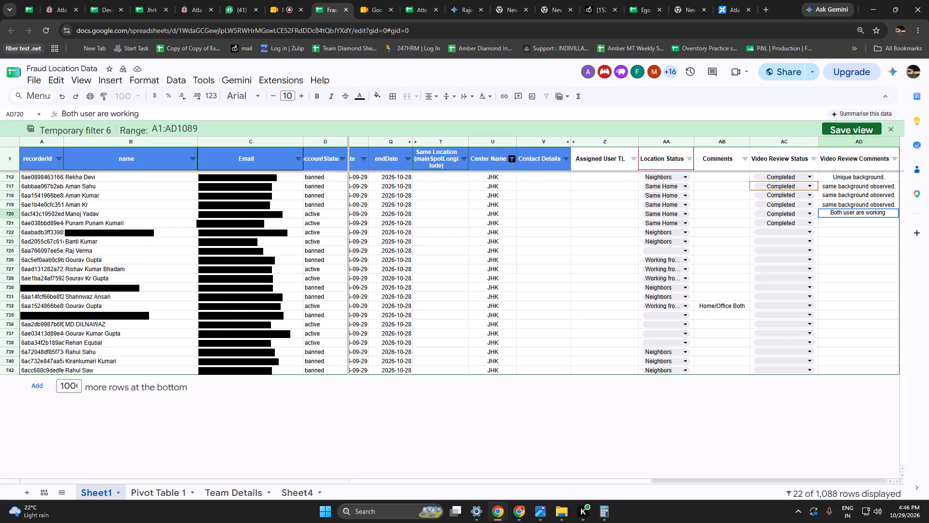
pyautogui.write('in same')
pyautogui.press('space')
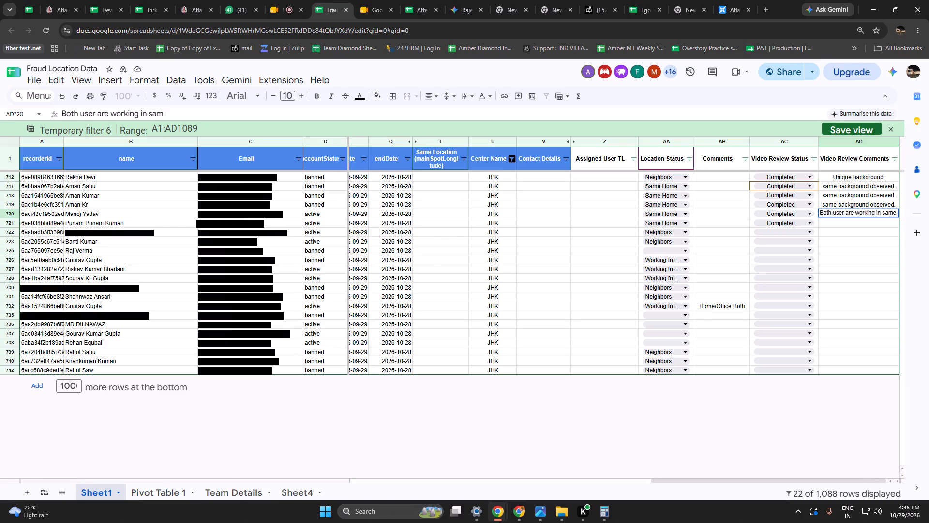
pyautogui.press('a')
pyautogui.press('BackSpace')
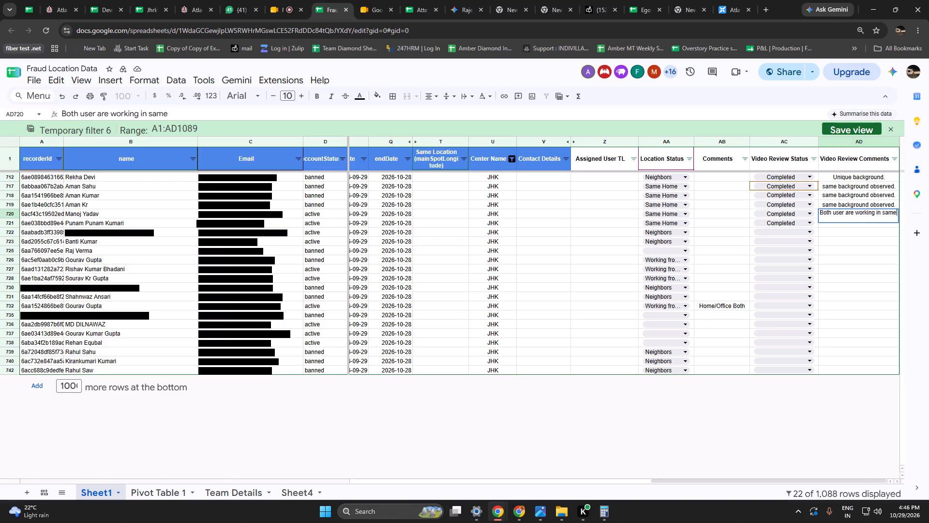
pyautogui.press('r')
pyautogui.write('oom')
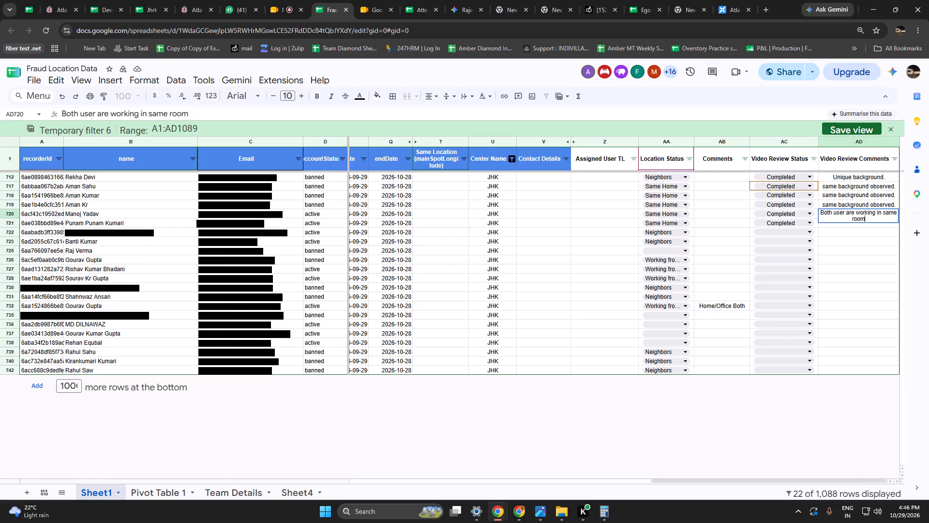
pyautogui.press('BackSpace')
pyautogui.press('BackSpace')
pyautogui.press('BackSpace')
pyautogui.press('BackSpace')
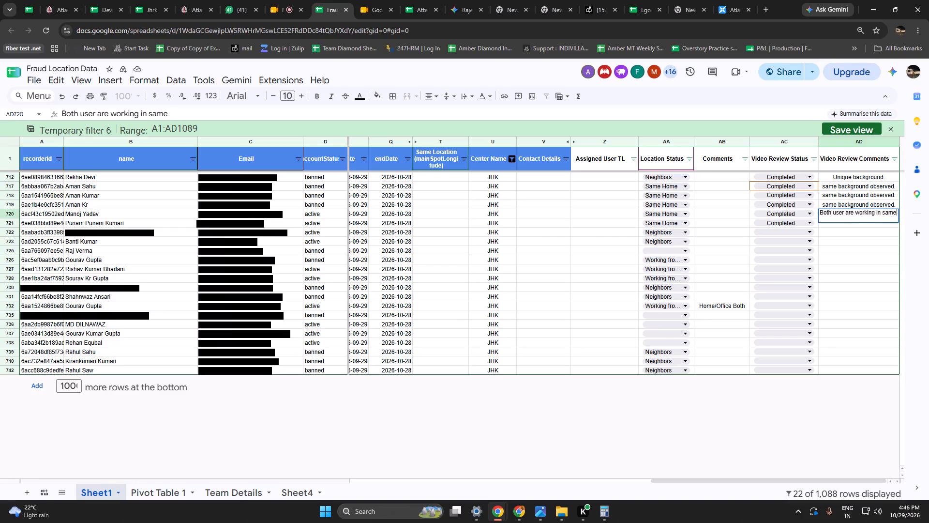
pyautogui.write('backgound')
pyautogui.press('space')
pyautogui.write('room')
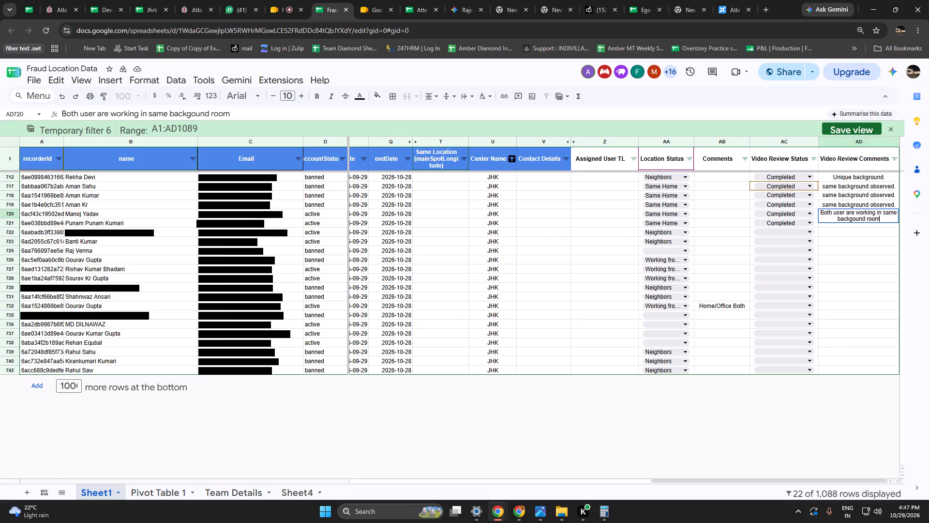
pyautogui.press('.')
pyautogui.press('Return')
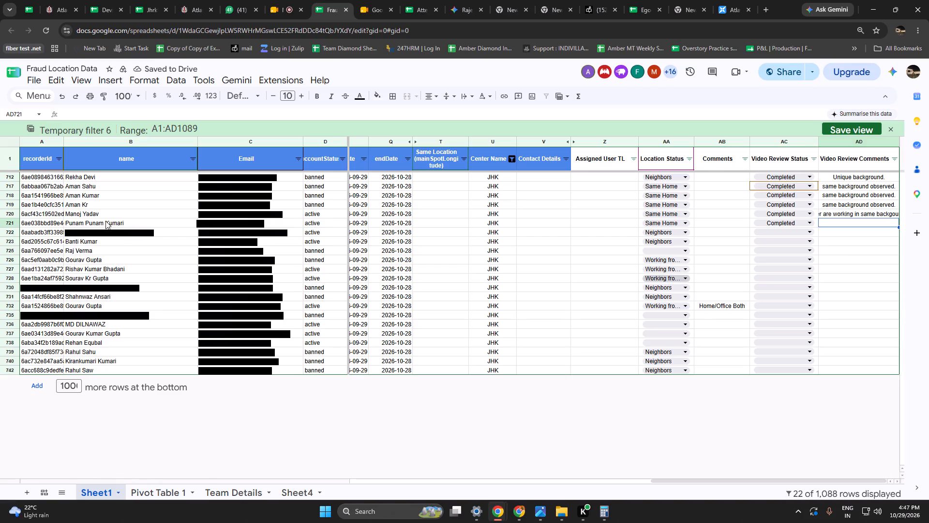
# Copy row 720's video review comment into row 721's Video Review Comments.
pyautogui.click(121, 224)
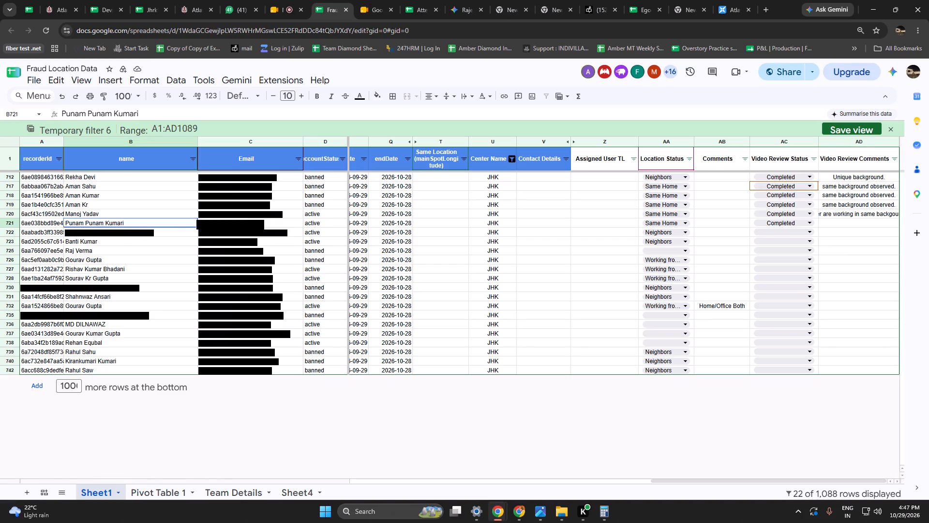
pyautogui.click(251, 224)
pyautogui.press('Right')
pyautogui.press('Right')
pyautogui.press('Right')
pyautogui.press('Right')
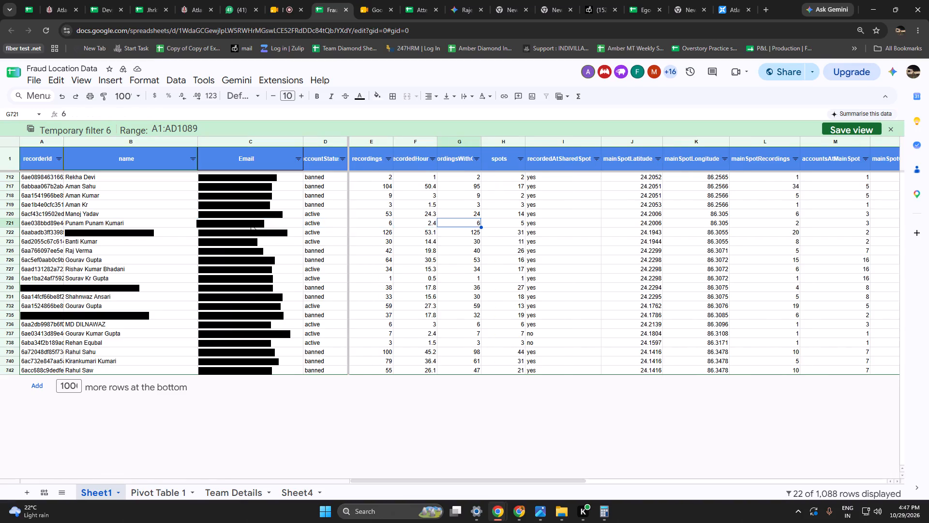
pyautogui.press('Right')
pyautogui.press('Right')
pyautogui.press('Right')
pyautogui.press('Right')
pyautogui.press('Right')
pyautogui.press('Right')
pyautogui.press('Right')
pyautogui.press('Right')
pyautogui.press('Right')
pyautogui.press('Right')
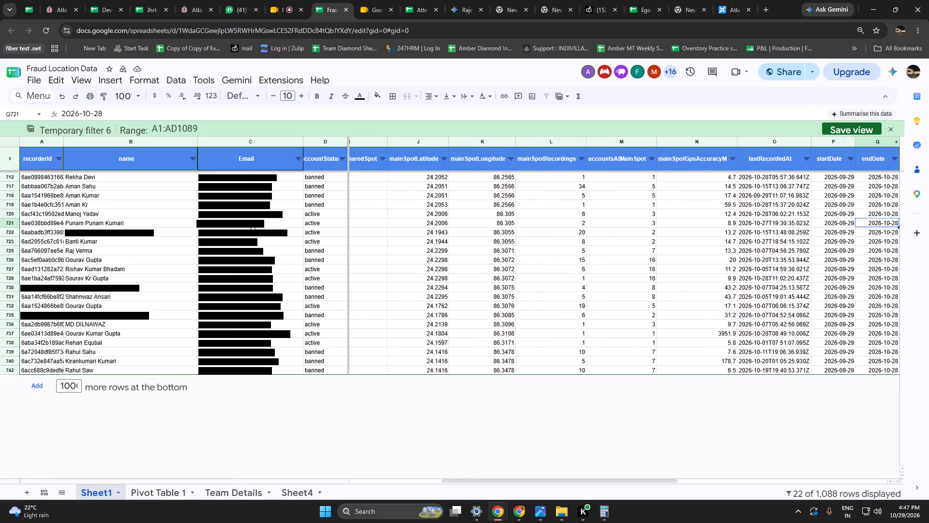
pyautogui.press('Right')
pyautogui.press('Right')
pyautogui.press('Right')
pyautogui.press('Right')
pyautogui.press('Right')
pyautogui.press('Right')
pyautogui.press('Right')
pyautogui.press('Right')
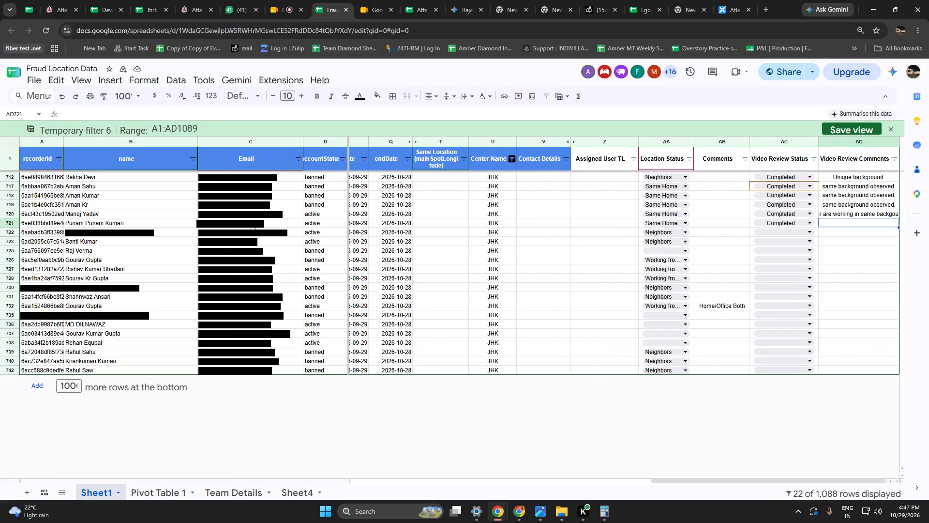
pyautogui.press('Up')
pyautogui.hotkey('ctrl', 'c')
pyautogui.press('Down')
pyautogui.hotkey('ctrl', 'v')
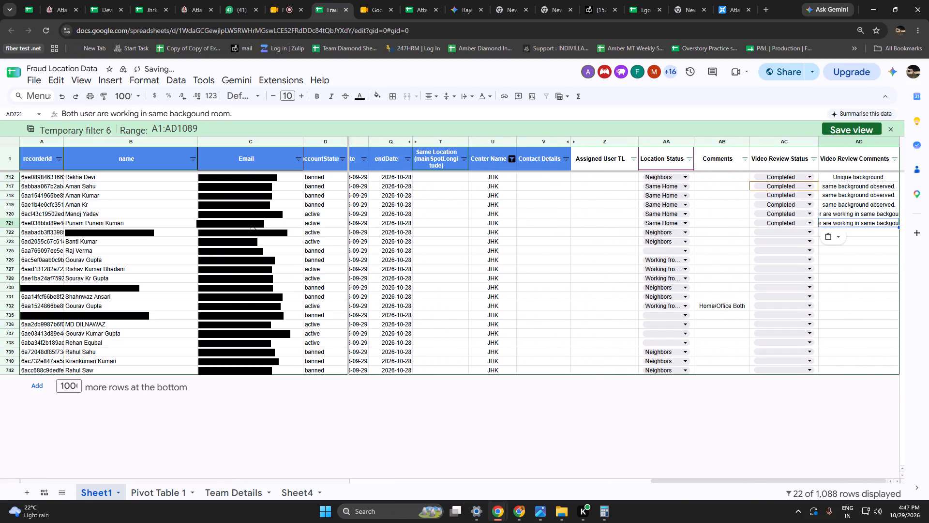
# Look along the data of rows 721 and 722, and set row 722's Video Review Status to Completed.
pyautogui.press('Left')
pyautogui.press('Left')
pyautogui.press('Left')
pyautogui.press('Left')
pyautogui.press('Left')
pyautogui.press('Left')
pyautogui.press('Left')
pyautogui.press('Left')
pyautogui.press('Left')
pyautogui.press('Left')
pyautogui.press('Left')
pyautogui.press('Left')
pyautogui.press('Left')
pyautogui.press('Left')
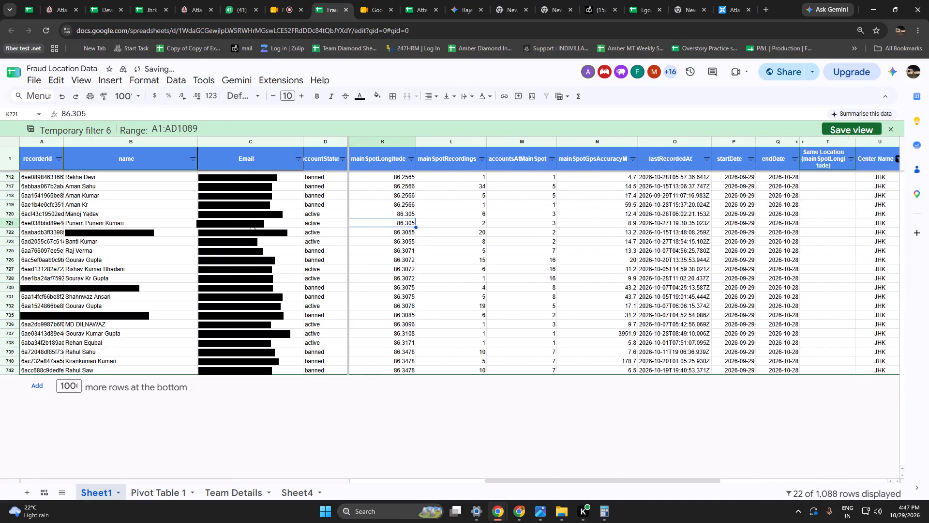
pyautogui.press('Left')
pyautogui.press('Left')
pyautogui.press('Left')
pyautogui.press('Left')
pyautogui.press('Left')
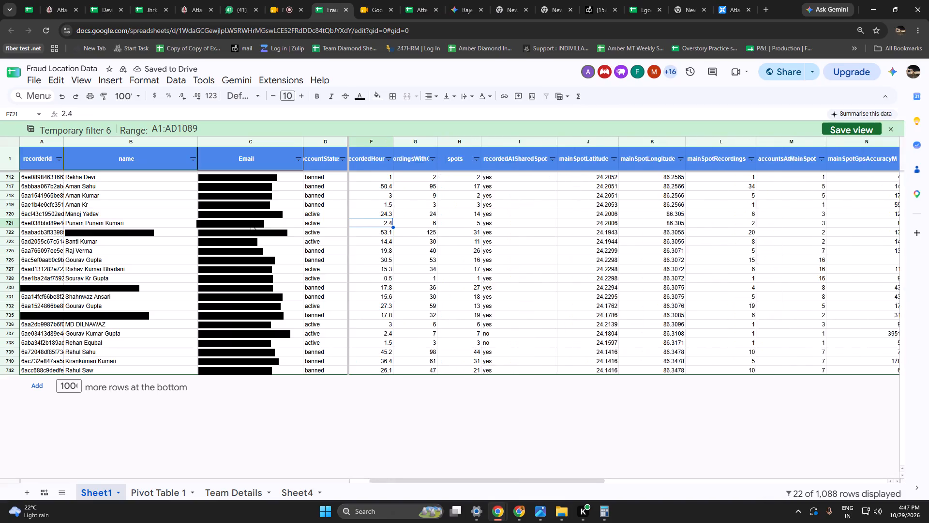
pyautogui.press('Left')
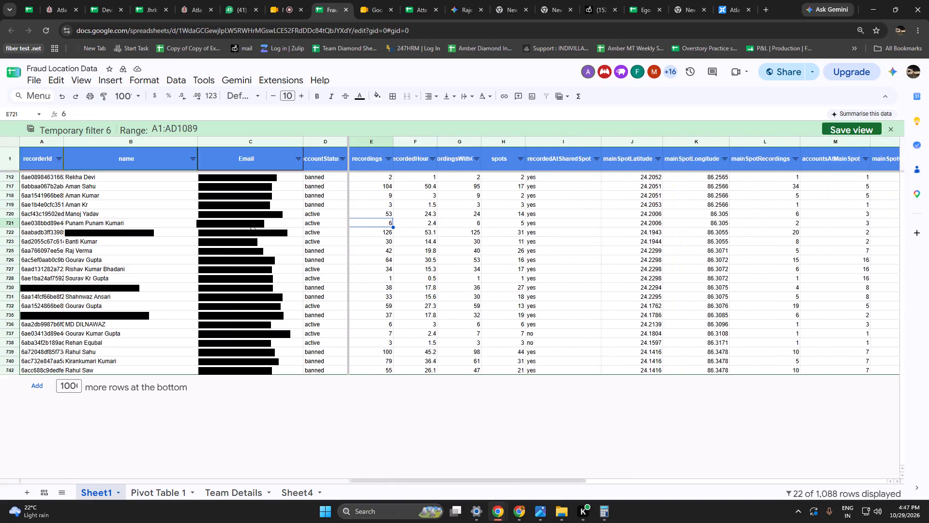
pyautogui.click(276, 231)
pyautogui.press('Right')
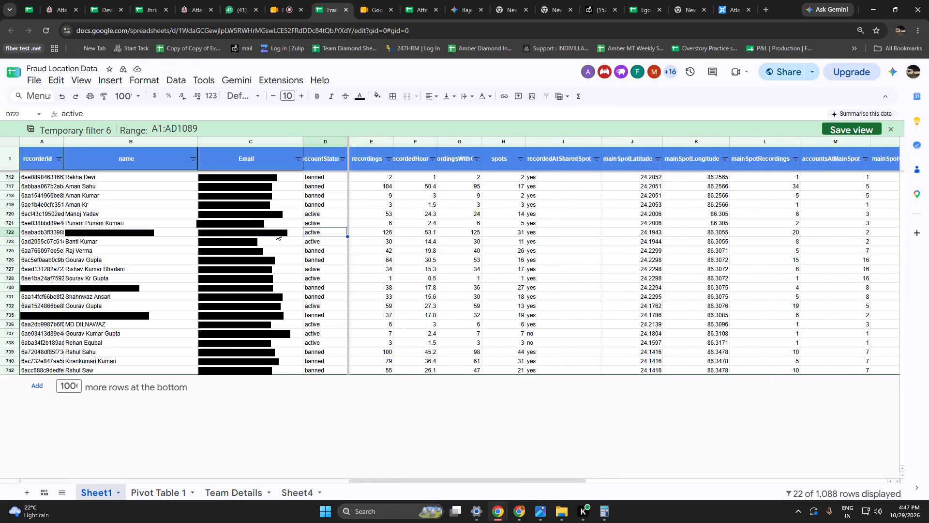
pyautogui.press('Right')
pyautogui.press('Right')
pyautogui.press('Right')
pyautogui.press('Right')
pyautogui.press('Right')
pyautogui.press('Right')
pyautogui.press('Right')
pyautogui.press('Right')
pyautogui.press('Right')
pyautogui.press('Right')
pyautogui.press('Right')
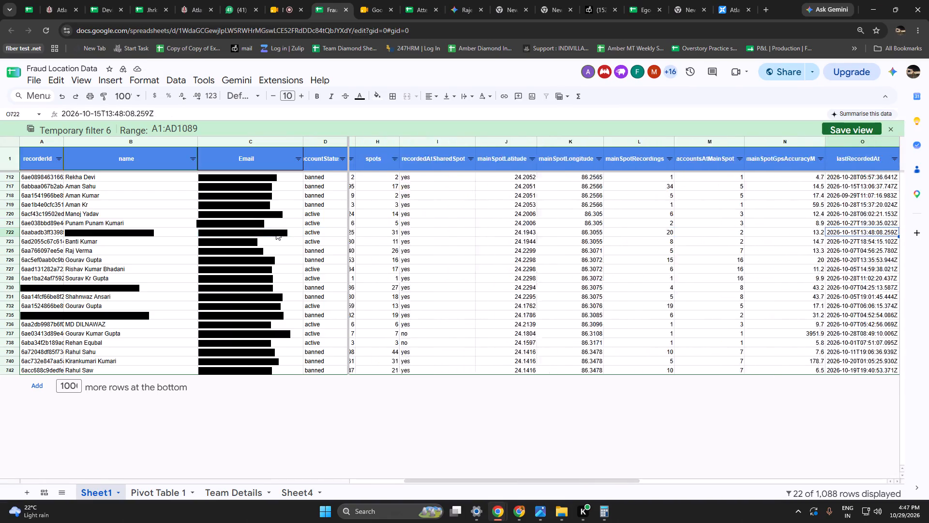
pyautogui.press('Right')
pyautogui.press('Right')
pyautogui.press('Right')
pyautogui.press('Right')
pyautogui.press('Right')
pyautogui.press('Right')
pyautogui.press('Right')
pyautogui.press('Right')
pyautogui.press('Right')
pyautogui.press('Right')
pyautogui.press('Right')
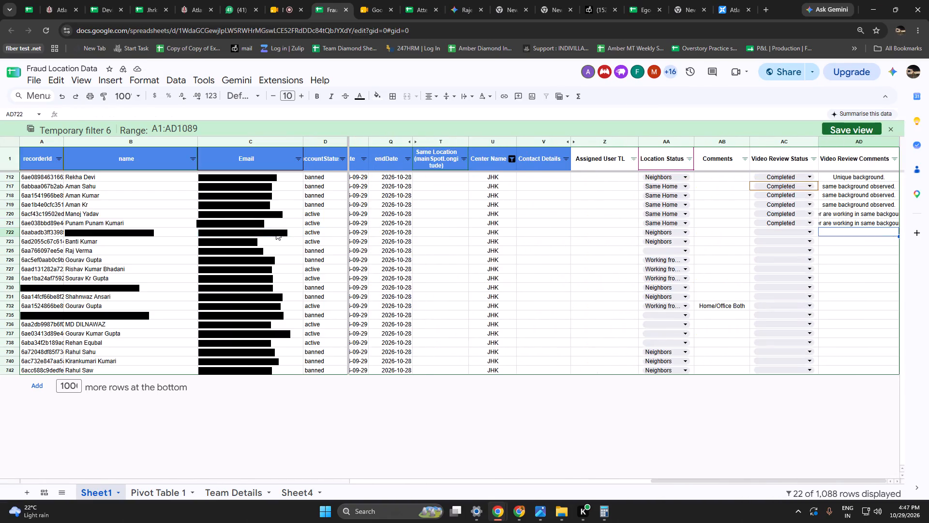
pyautogui.click(797, 232)
pyautogui.click(772, 254)
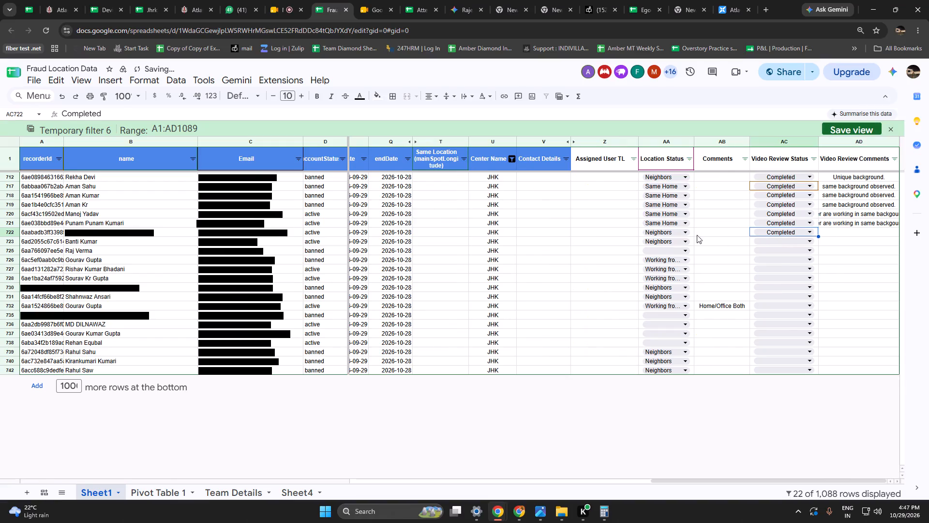
# Change the Location Status of rows 722 and 723 to Same Home.
pyautogui.click(667, 231)
pyautogui.doubleClick(664, 242)
pyautogui.click(666, 252)
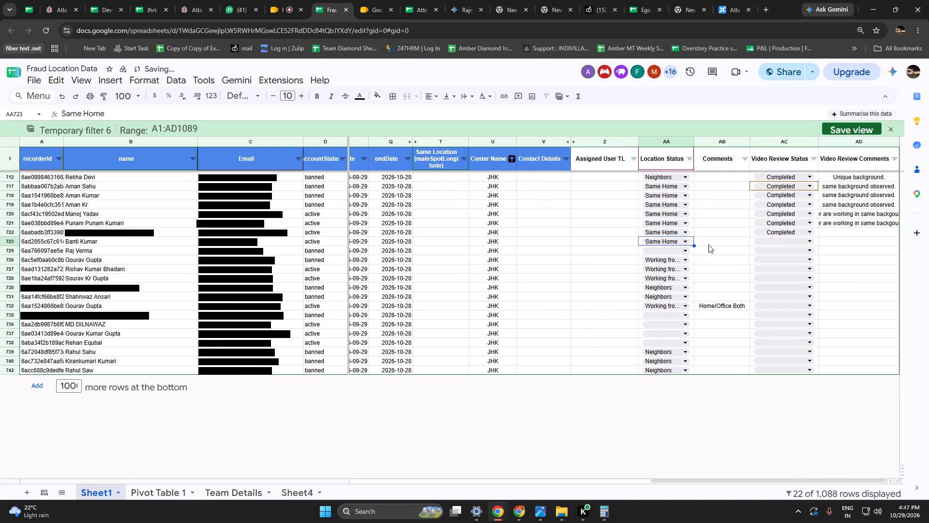
# Set row 723's Video Review Status to Completed.
pyautogui.click(764, 238)
pyautogui.click(767, 261)
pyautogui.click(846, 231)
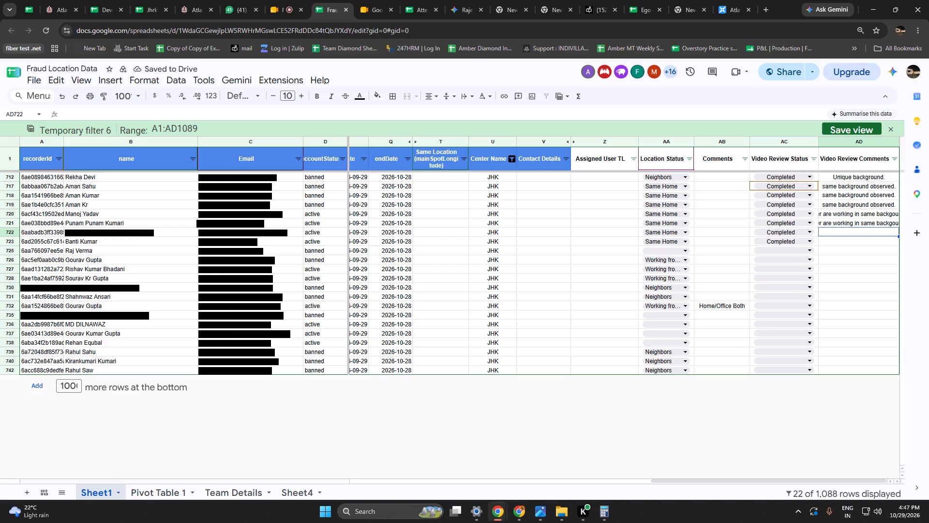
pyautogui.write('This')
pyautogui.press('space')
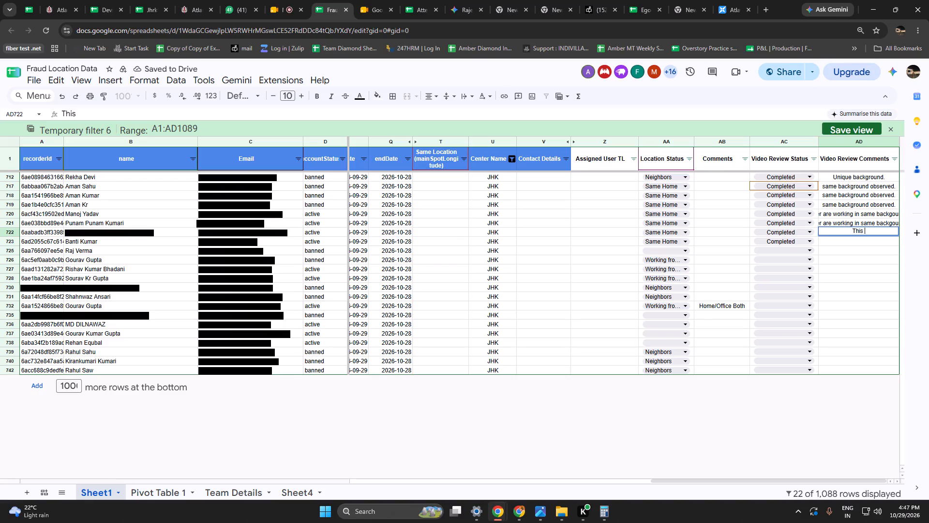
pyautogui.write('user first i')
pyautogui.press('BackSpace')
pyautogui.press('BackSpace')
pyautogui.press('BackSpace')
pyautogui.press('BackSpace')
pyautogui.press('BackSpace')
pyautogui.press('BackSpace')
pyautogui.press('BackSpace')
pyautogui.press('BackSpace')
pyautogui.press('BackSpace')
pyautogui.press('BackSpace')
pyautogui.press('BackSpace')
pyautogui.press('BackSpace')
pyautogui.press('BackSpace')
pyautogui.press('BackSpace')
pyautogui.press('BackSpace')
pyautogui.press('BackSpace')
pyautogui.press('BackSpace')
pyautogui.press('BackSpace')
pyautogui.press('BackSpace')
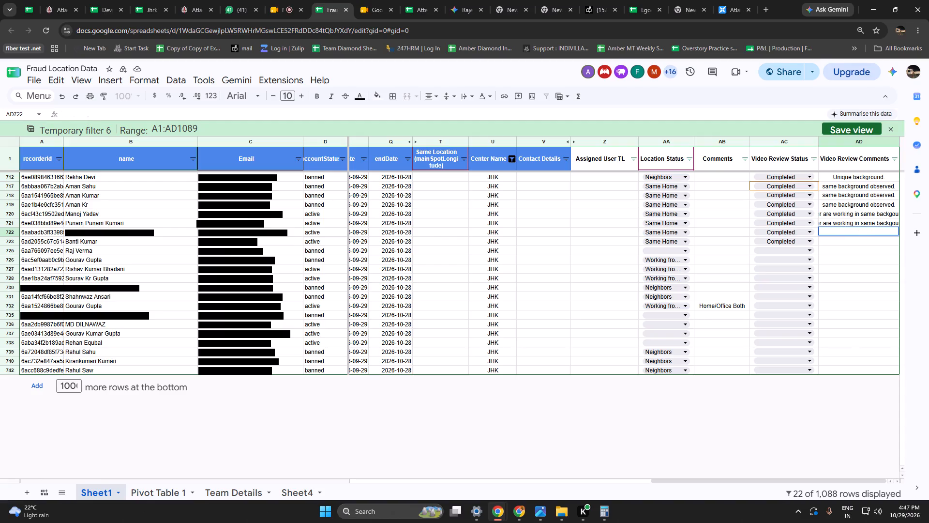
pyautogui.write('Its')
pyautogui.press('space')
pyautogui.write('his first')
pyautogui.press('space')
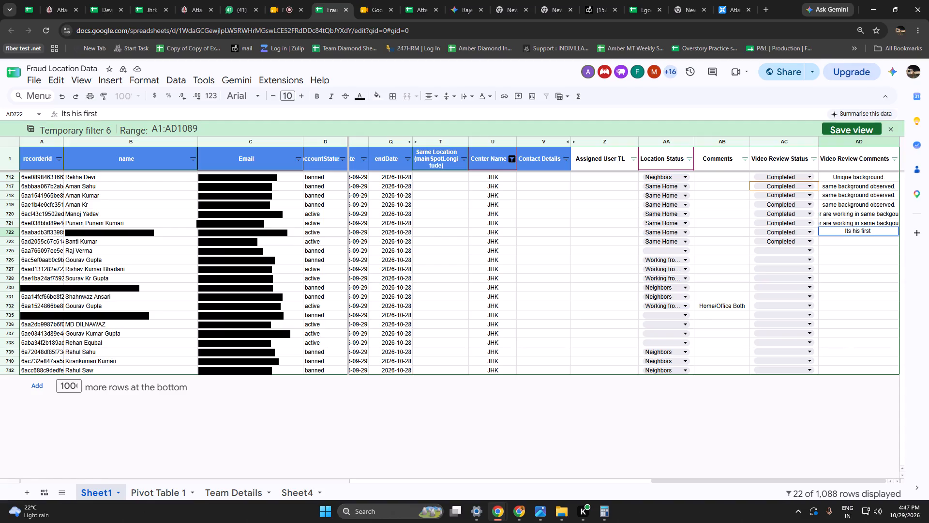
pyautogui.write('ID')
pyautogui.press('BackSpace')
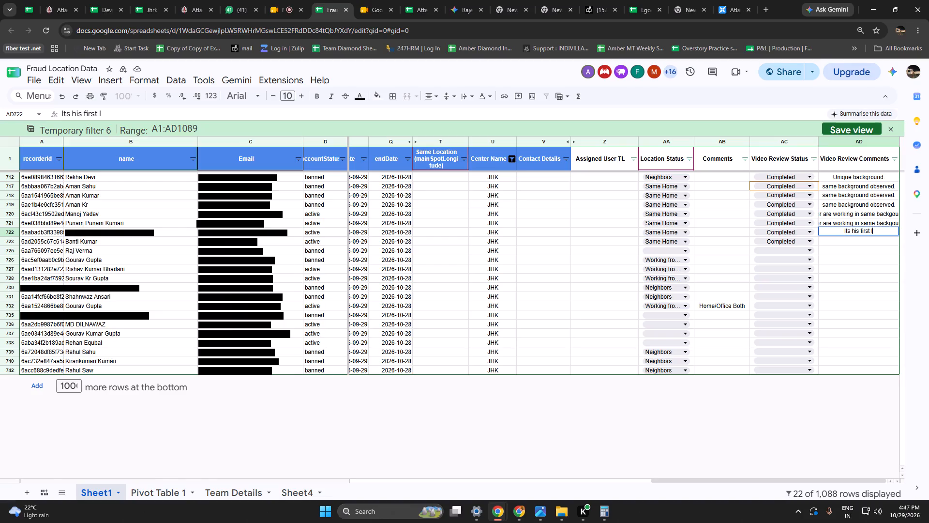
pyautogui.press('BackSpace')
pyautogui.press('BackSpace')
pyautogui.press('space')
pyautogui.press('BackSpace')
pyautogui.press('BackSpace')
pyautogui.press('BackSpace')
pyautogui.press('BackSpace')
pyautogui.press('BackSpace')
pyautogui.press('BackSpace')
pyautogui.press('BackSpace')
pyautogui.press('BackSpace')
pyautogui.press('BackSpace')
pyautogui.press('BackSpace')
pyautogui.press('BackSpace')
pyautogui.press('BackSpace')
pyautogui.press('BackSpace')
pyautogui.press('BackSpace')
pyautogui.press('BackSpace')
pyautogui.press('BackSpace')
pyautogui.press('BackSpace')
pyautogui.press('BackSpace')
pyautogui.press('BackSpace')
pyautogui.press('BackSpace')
# Enter "Same home and background." in row 722's Video Review Comments.
pyautogui.write('Same')
pyautogui.press('space')
pyautogui.write('home')
pyautogui.press('space')
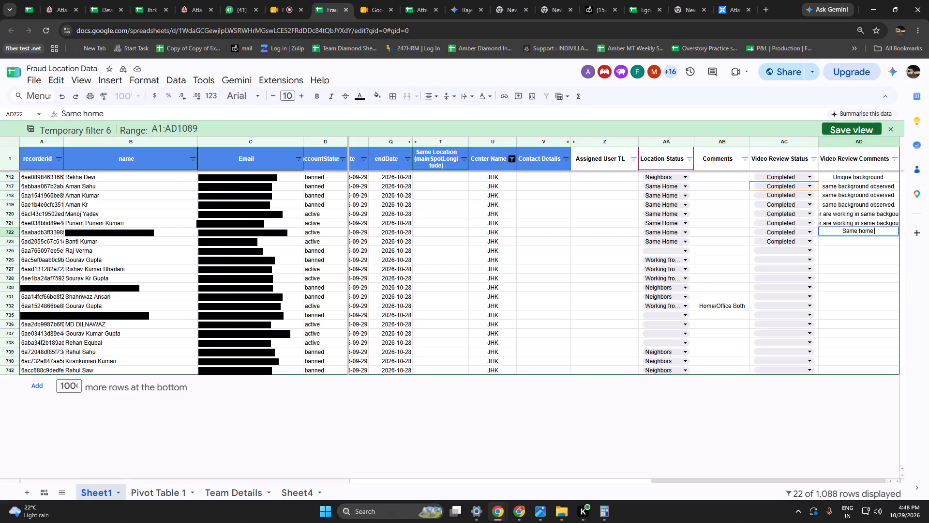
pyautogui.write('and')
pyautogui.press('space')
pyautogui.write('background')
pyautogui.press('.')
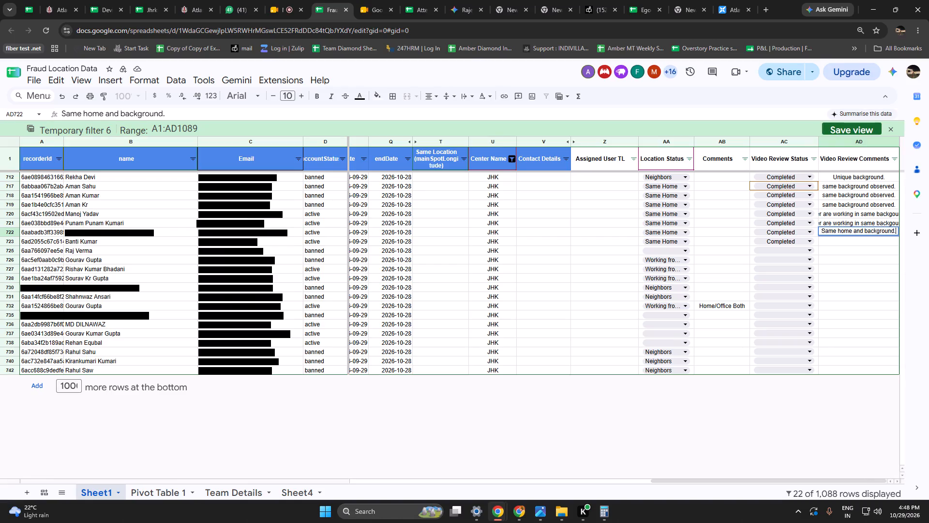
pyautogui.press('Down')
# Copy row 722's video review comment into row 723's Video Review Comments.
pyautogui.press('Up')
pyautogui.hotkey('ctrl', 'c')
pyautogui.press('Down')
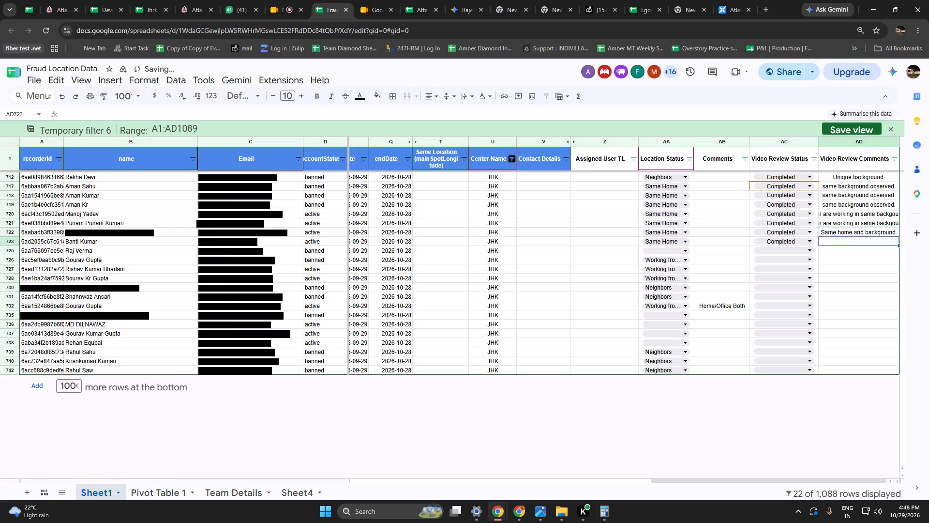
pyautogui.hotkey('ctrl', 'v')
# Look along row 725's data, from the review columns back to the GPS accuracy and last recorded date.
pyautogui.press('Down')
pyautogui.press('Left')
pyautogui.press('Left')
pyautogui.press('Left')
pyautogui.press('Left')
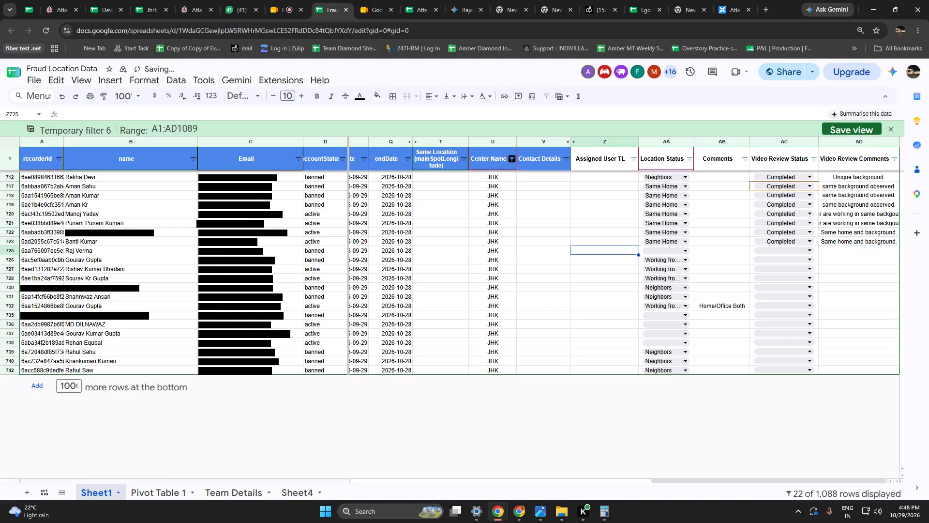
pyautogui.press('Left')
pyautogui.press('Left')
pyautogui.press('Left')
pyautogui.press('Left')
pyautogui.press('Left')
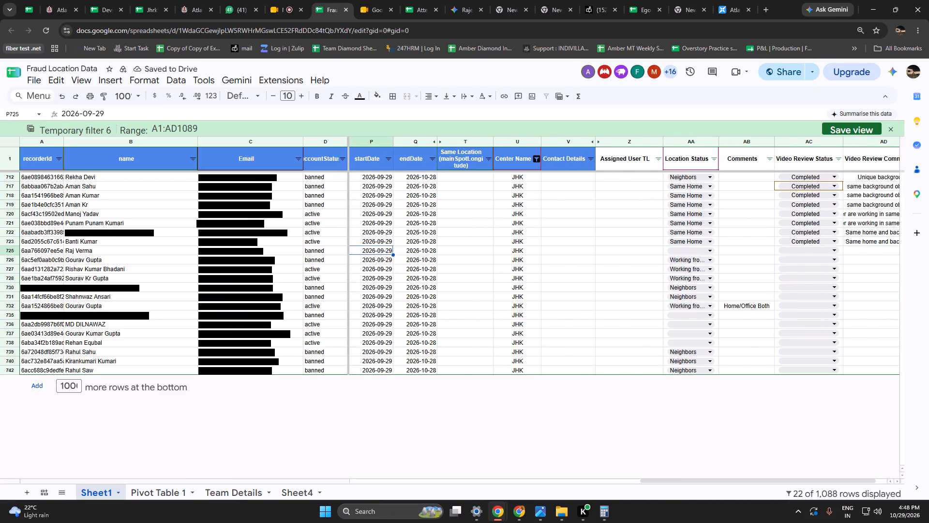
pyautogui.press('Left')
pyautogui.press('Left')
pyautogui.press('Right')
pyautogui.press('Right')
pyautogui.press('Right')
pyautogui.press('Right')
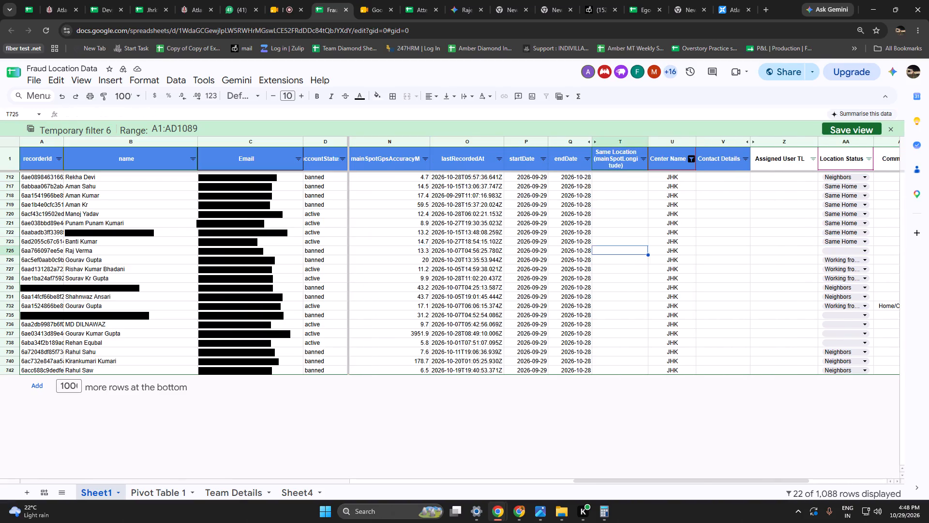
pyautogui.press('Right')
pyautogui.press('Right')
pyautogui.press('Right')
pyautogui.press('Right')
pyautogui.press('Right')
pyautogui.press('Right')
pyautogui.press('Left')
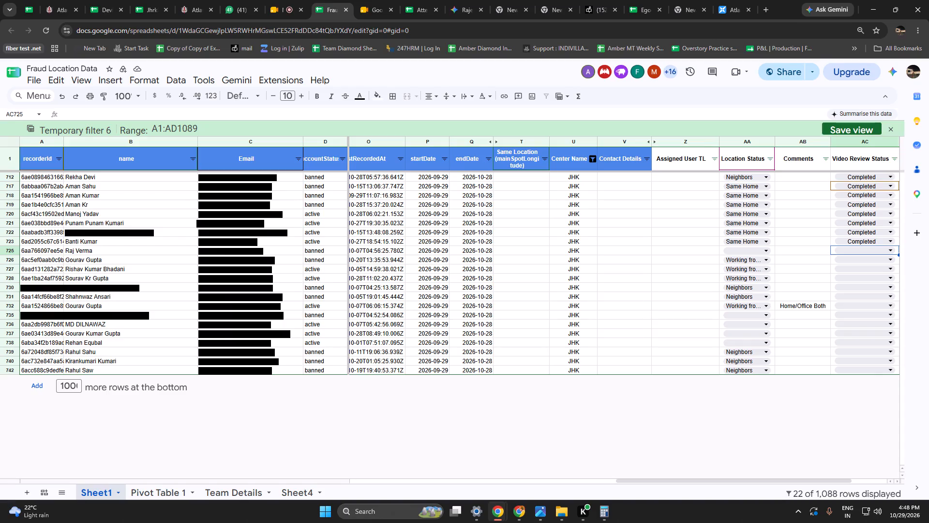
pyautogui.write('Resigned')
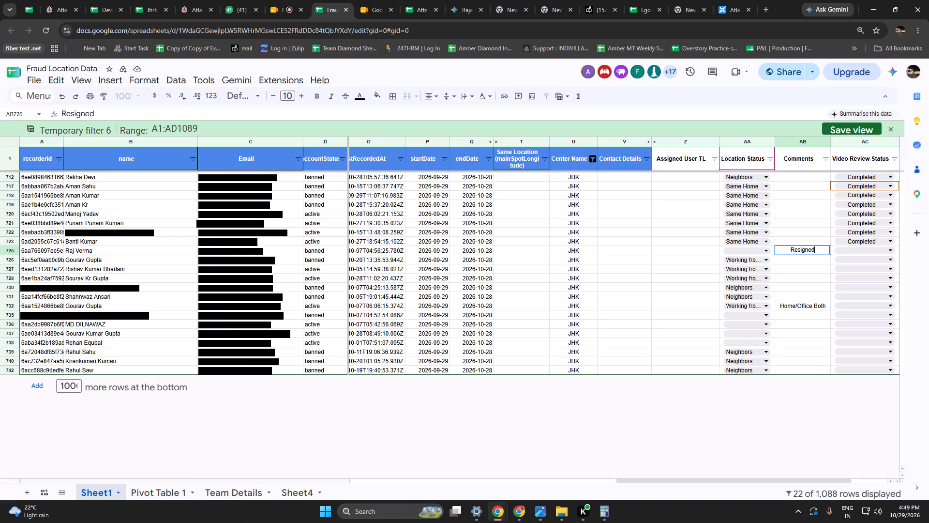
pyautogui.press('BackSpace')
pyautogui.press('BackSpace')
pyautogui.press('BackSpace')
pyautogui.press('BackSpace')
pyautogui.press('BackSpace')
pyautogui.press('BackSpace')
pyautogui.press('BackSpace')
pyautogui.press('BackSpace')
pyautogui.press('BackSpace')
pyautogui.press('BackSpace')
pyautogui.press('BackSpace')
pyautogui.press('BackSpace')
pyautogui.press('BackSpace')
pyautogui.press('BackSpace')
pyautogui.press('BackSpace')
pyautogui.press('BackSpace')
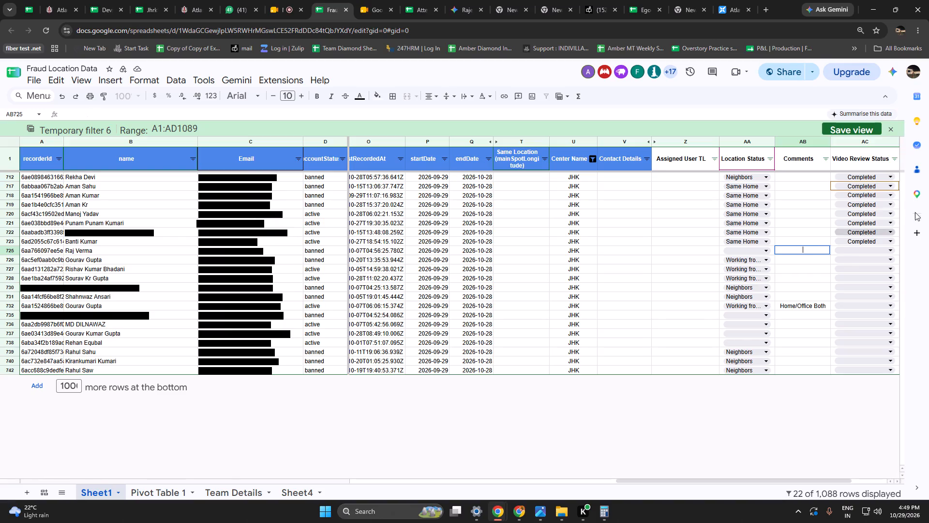
# Set row 725's Location Status to Working from Office Location and enter "Resigned" in its Comments.
pyautogui.click(743, 252)
pyautogui.click(763, 320)
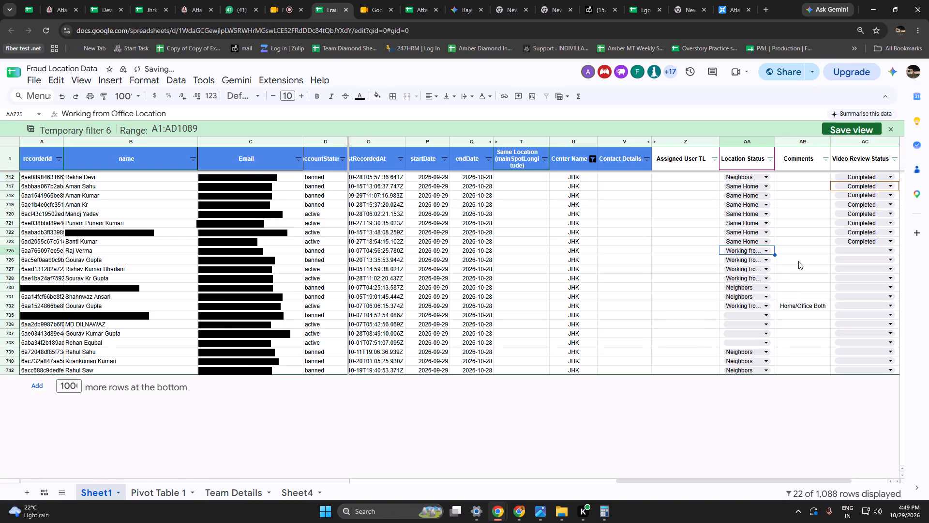
pyautogui.click(795, 251)
pyautogui.write('Resigned')
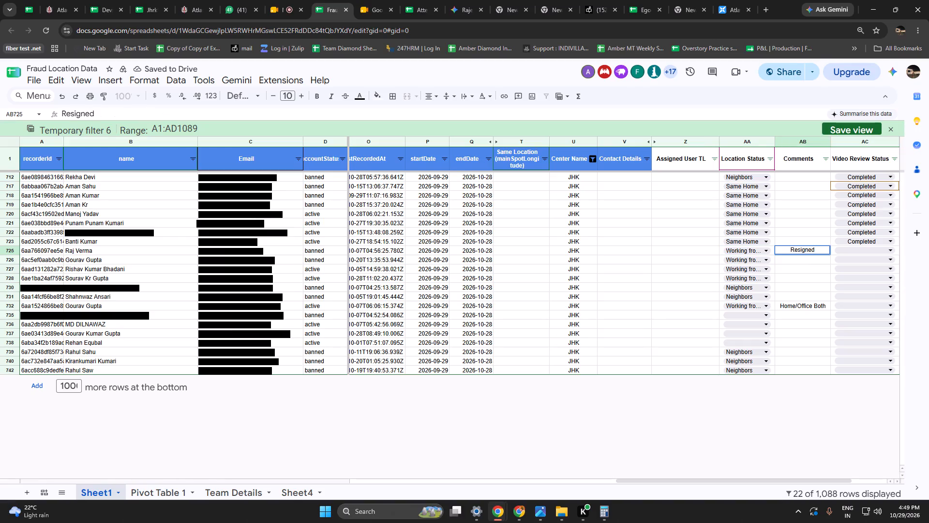
pyautogui.press('Right')
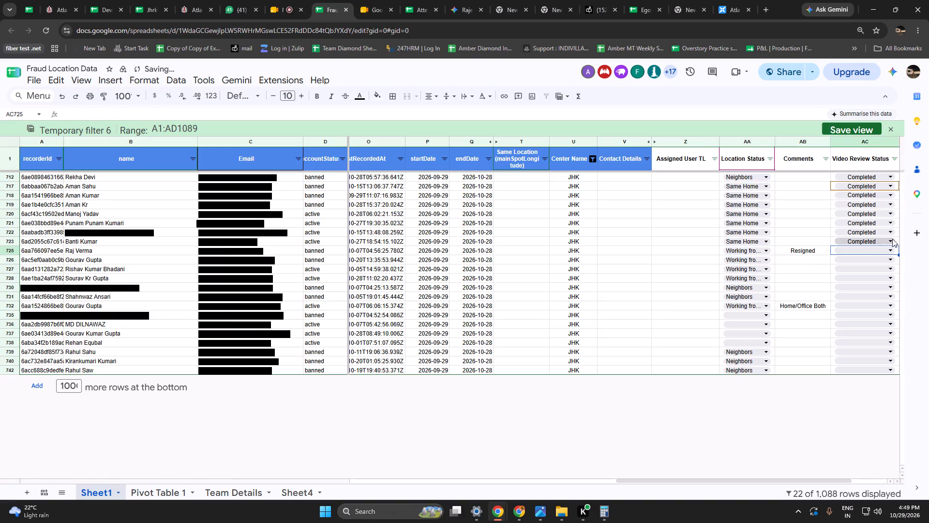
# Set row 725's Video Review Status to Completed.
pyautogui.click(872, 256)
pyautogui.click(860, 253)
pyautogui.click(855, 277)
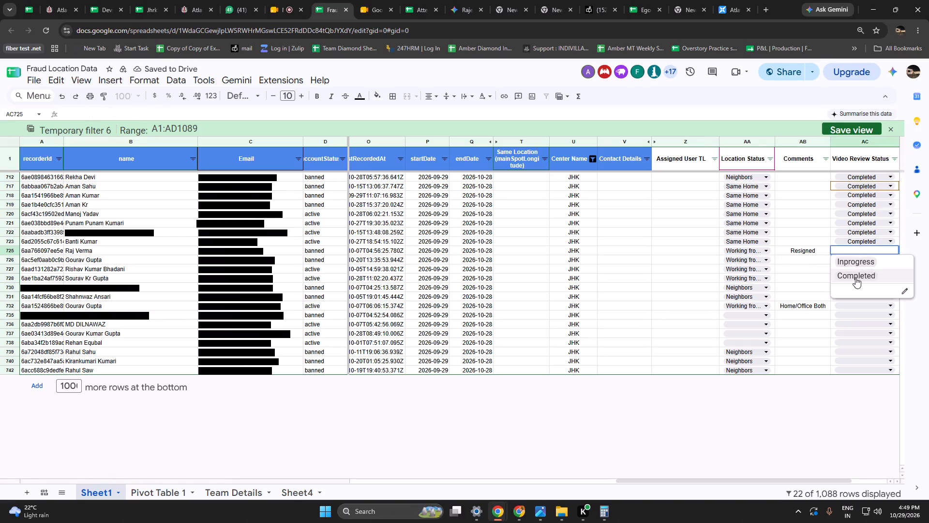
pyautogui.click(824, 249)
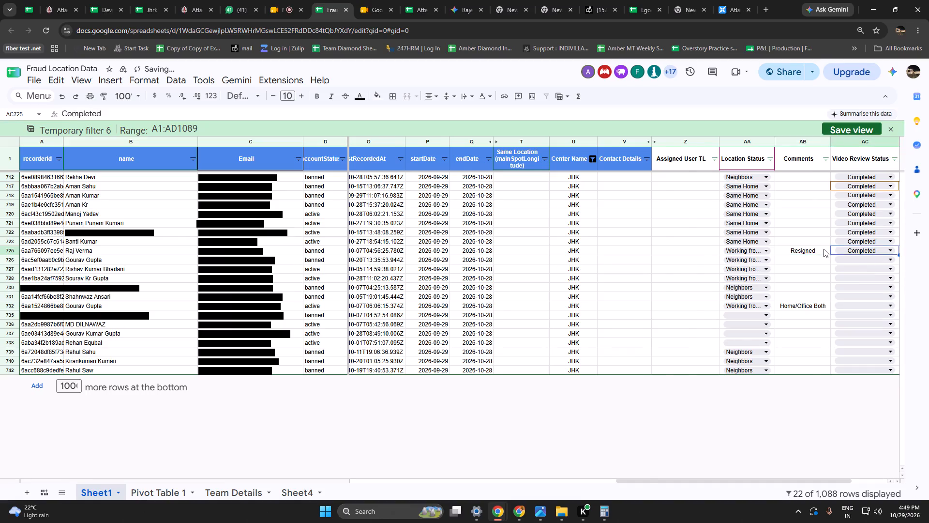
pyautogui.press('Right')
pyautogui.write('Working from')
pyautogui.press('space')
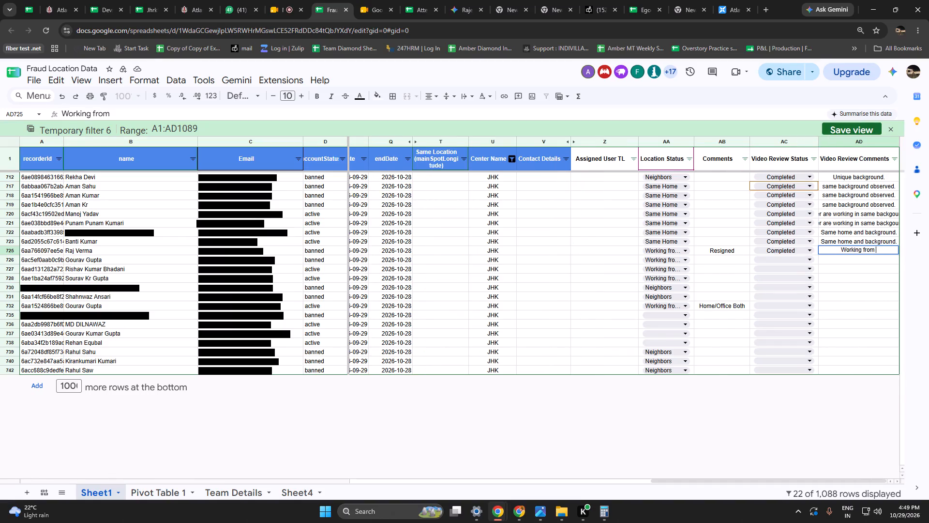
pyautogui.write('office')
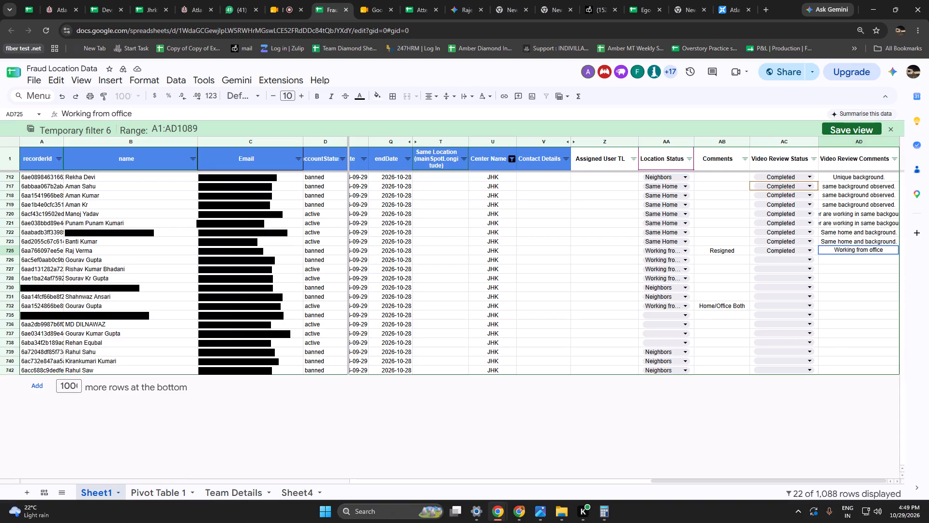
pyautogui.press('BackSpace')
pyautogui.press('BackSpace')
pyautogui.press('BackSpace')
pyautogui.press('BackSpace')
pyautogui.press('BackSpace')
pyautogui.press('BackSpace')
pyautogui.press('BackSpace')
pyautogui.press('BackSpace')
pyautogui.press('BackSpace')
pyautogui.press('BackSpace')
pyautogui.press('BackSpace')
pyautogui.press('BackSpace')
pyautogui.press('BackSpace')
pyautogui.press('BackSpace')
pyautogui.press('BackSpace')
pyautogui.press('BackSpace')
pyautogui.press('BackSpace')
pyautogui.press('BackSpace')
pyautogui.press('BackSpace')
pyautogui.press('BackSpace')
# Enter "recording in office." in row 725's Video Review Comments.
pyautogui.write('recording in office')
pyautogui.press('space')
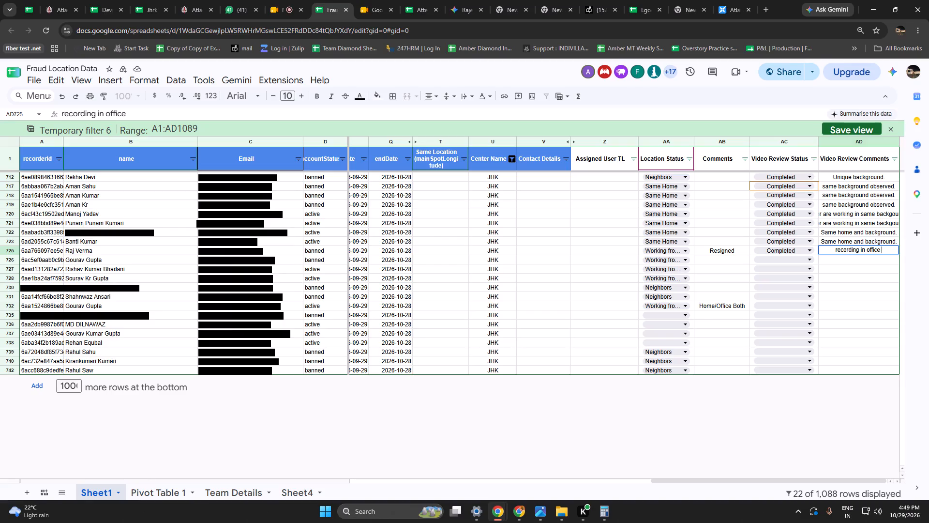
pyautogui.press('BackSpace')
pyautogui.press('.')
pyautogui.click(720, 267)
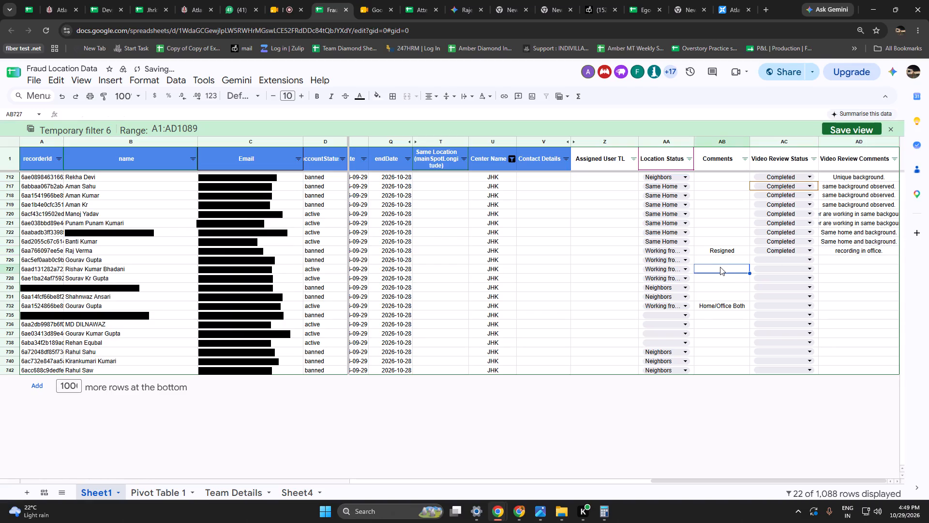
# Look along row 726's data back to the main spot coordinates, and compare the longitudes and emails of rows 726 to 728.
pyautogui.click(719, 260)
pyautogui.press('Left')
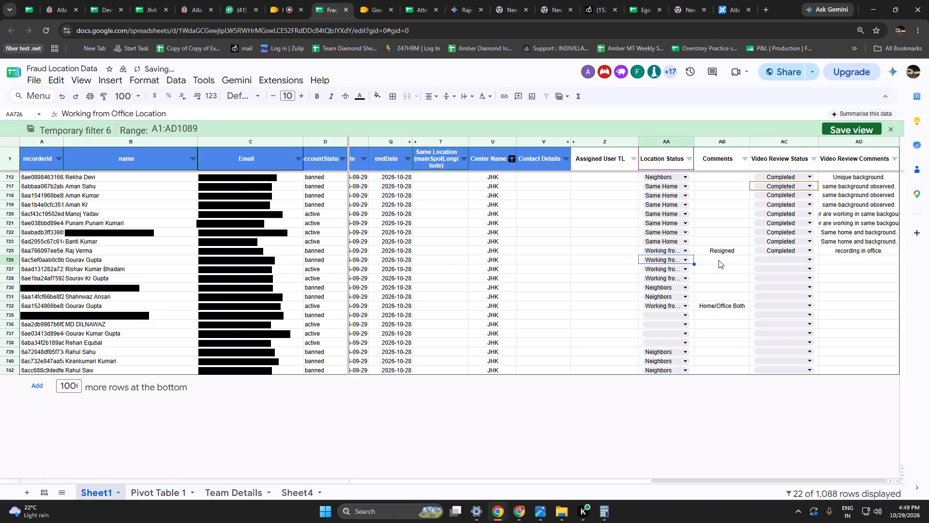
pyautogui.press('Left')
pyautogui.press('Left')
pyautogui.press('Left')
pyautogui.press('Left')
pyautogui.press('Left')
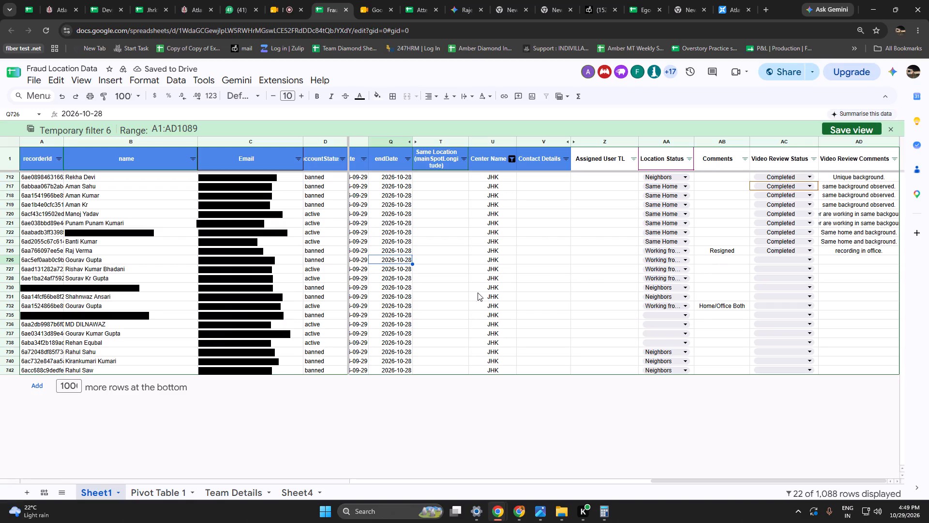
pyautogui.press('Left')
pyautogui.press('Left')
pyautogui.press('Left')
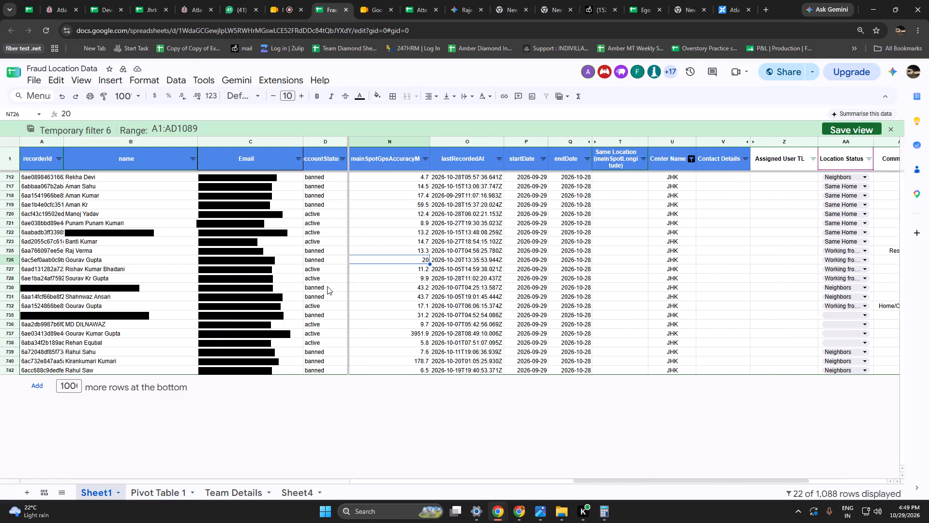
pyautogui.press('Left')
pyautogui.press('Left')
pyautogui.press('Left')
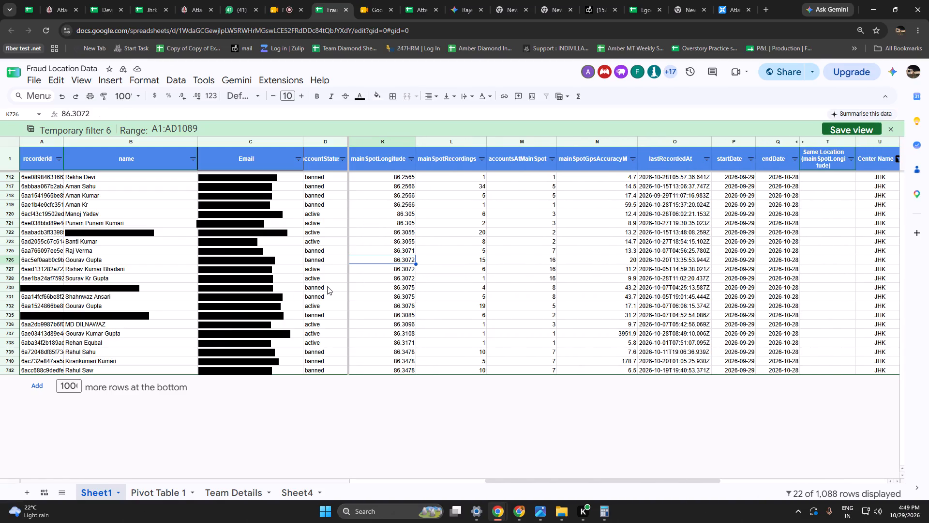
pyautogui.press('Left')
pyautogui.moveTo(464, 261); pyautogui.dragTo(464, 279)
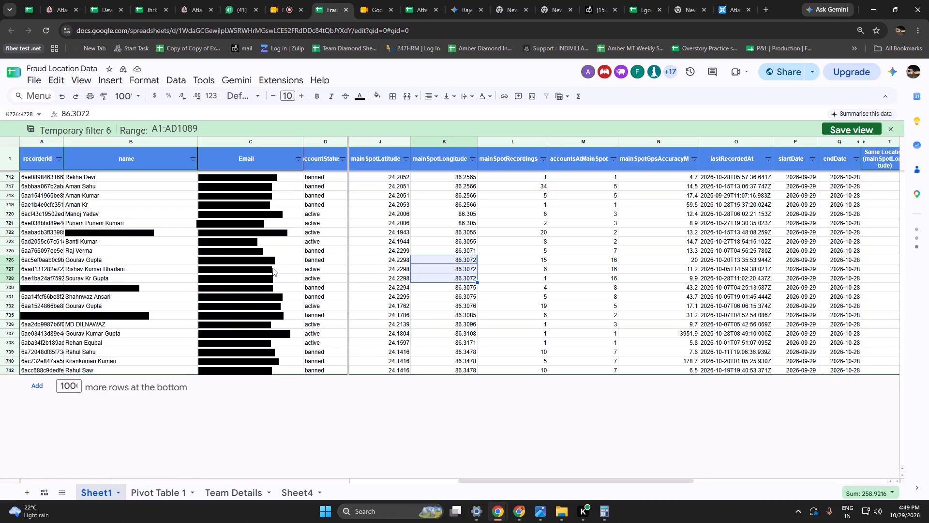
pyautogui.moveTo(291, 261); pyautogui.dragTo(292, 280)
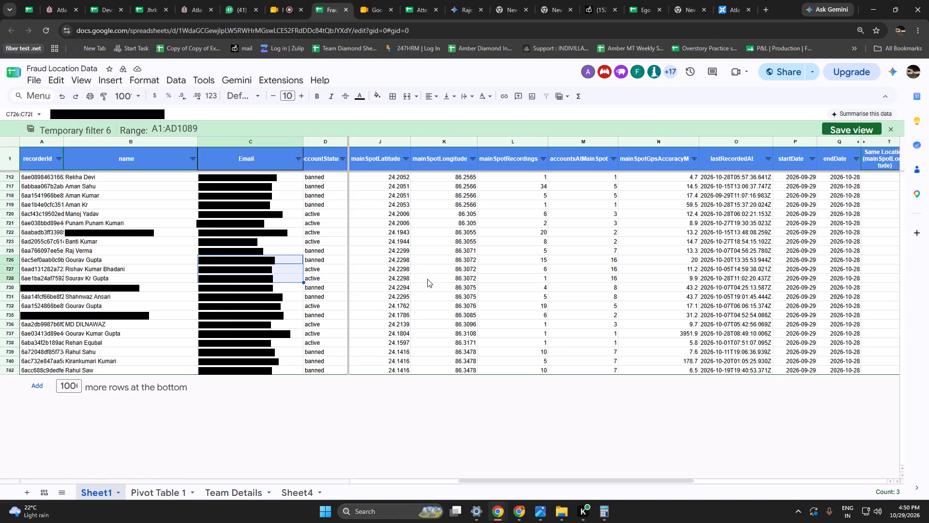
pyautogui.click(441, 279)
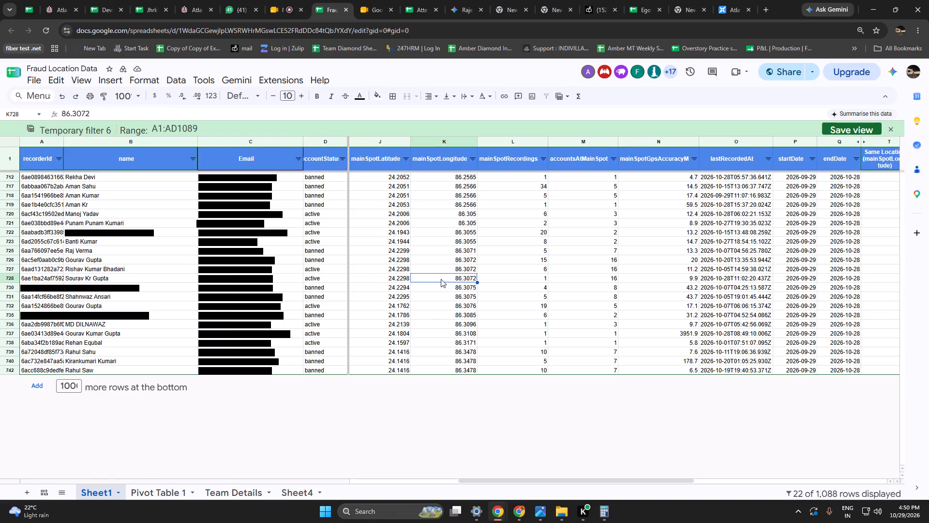
# Set the Video Review Status of rows 726, 727 and 728 to Completed.
pyautogui.press('Right')
pyautogui.press('Right')
pyautogui.press('Right')
pyautogui.press('Right')
pyautogui.press('Right')
pyautogui.press('Right')
pyautogui.press('Right')
pyautogui.press('Right')
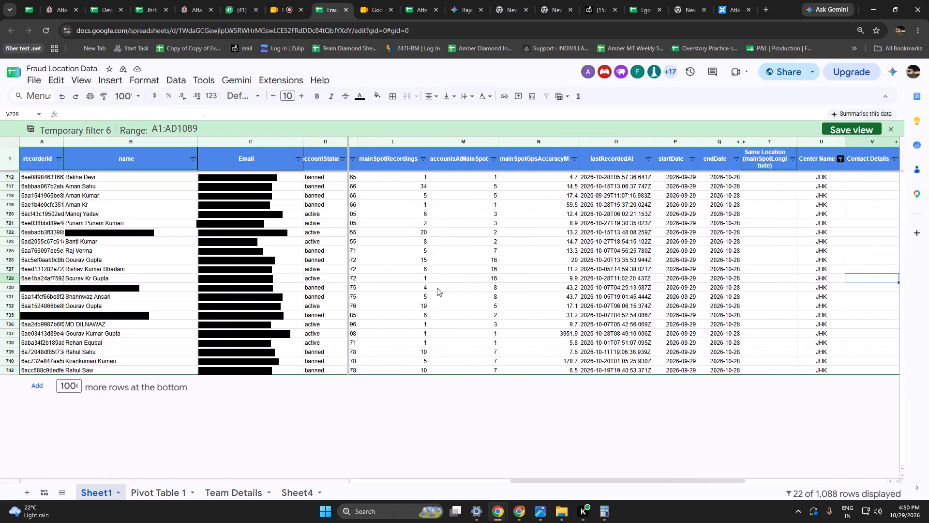
pyautogui.press('Right')
pyautogui.press('Right')
pyautogui.press('Right')
pyautogui.press('Right')
pyautogui.press('Right')
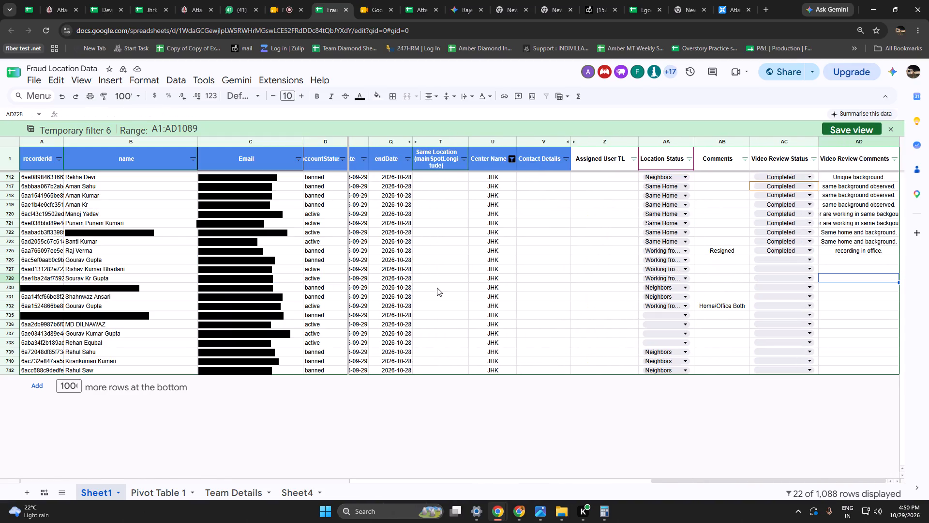
pyautogui.click(780, 260)
pyautogui.click(769, 284)
pyautogui.click(799, 269)
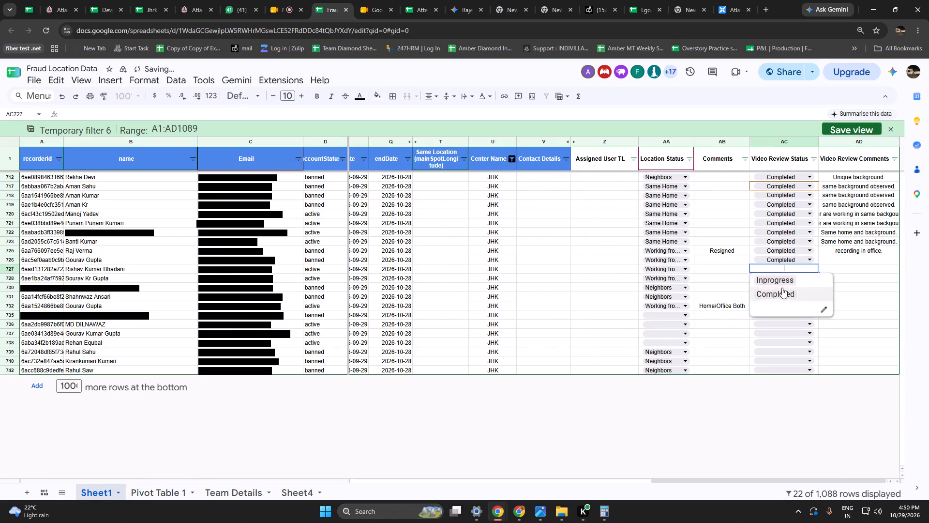
pyautogui.click(776, 290)
pyautogui.click(780, 280)
pyautogui.click(769, 302)
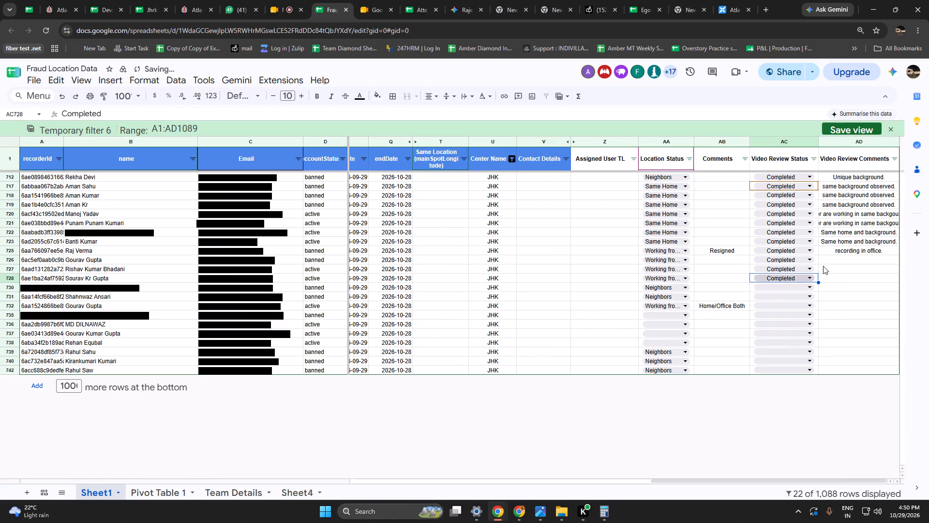
# Enter "Doing Recording in office," in row 726's Video Review Comments.
pyautogui.click(827, 261)
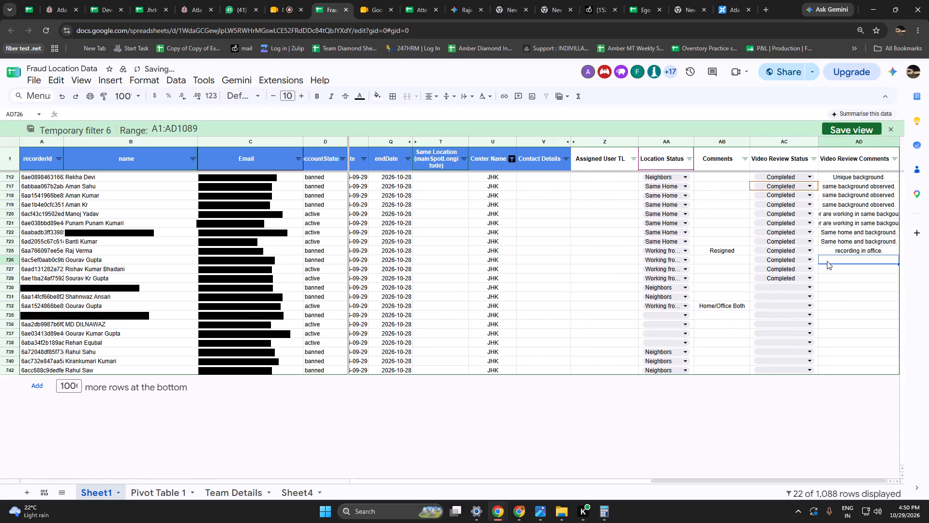
pyautogui.write('Doing REcording in office')
pyautogui.press('space')
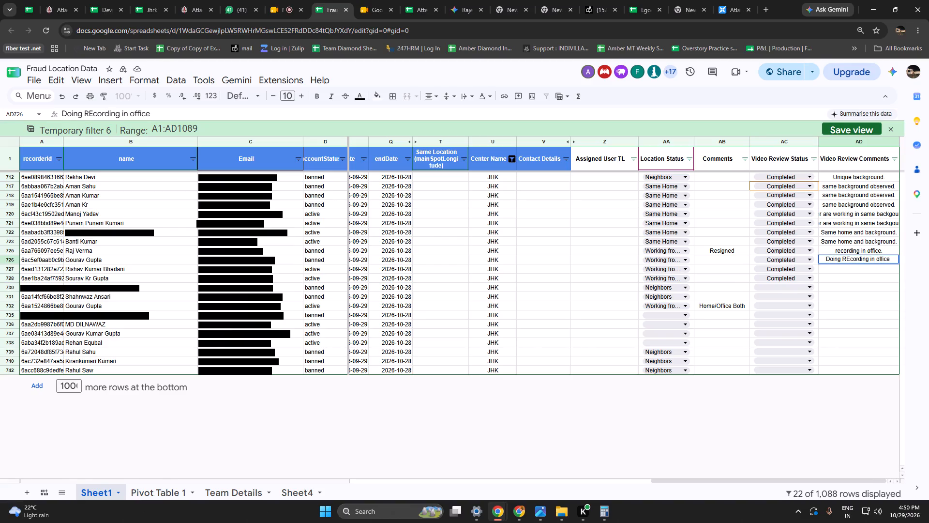
pyautogui.press('BackSpace')
pyautogui.press('BackSpace')
pyautogui.press('BackSpace')
pyautogui.press('BackSpace')
pyautogui.press('BackSpace')
pyautogui.press('BackSpace')
pyautogui.press('BackSpace')
pyautogui.press('BackSpace')
pyautogui.press('BackSpace')
pyautogui.press('BackSpace')
pyautogui.press('BackSpace')
pyautogui.press('BackSpace')
pyautogui.press('BackSpace')
pyautogui.press('BackSpace')
pyautogui.press('BackSpace')
pyautogui.press('BackSpace')
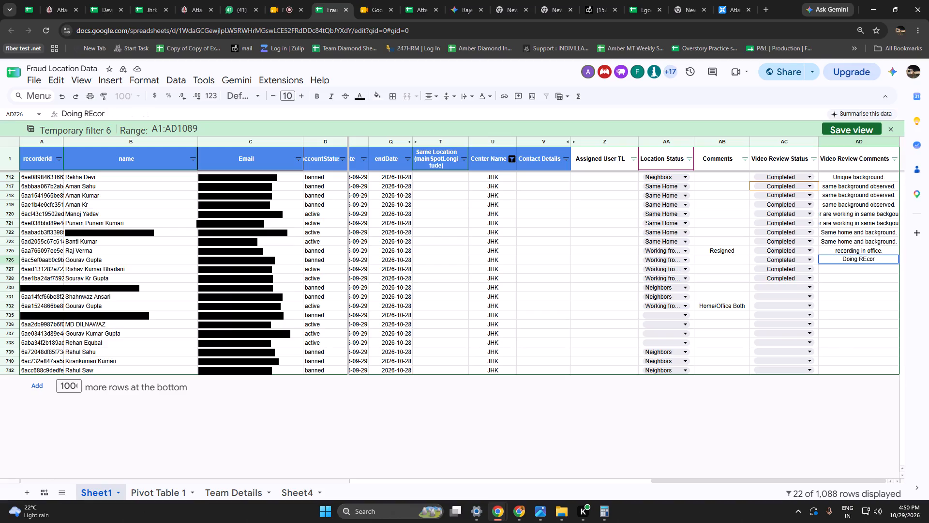
pyautogui.press('BackSpace')
pyautogui.press('BackSpace')
pyautogui.press('BackSpace')
pyautogui.press('e')
pyautogui.write('cording in office')
pyautogui.press('space')
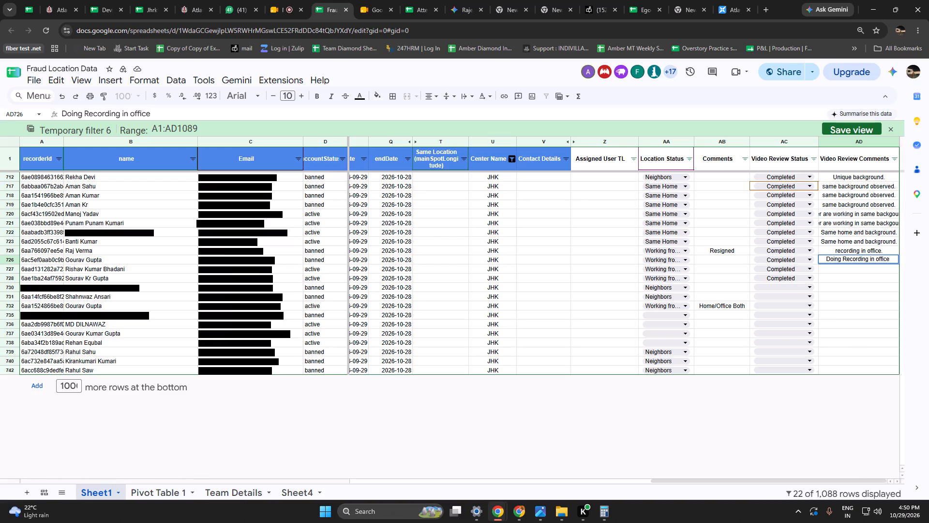
pyautogui.press('BackSpace')
pyautogui.press(',')
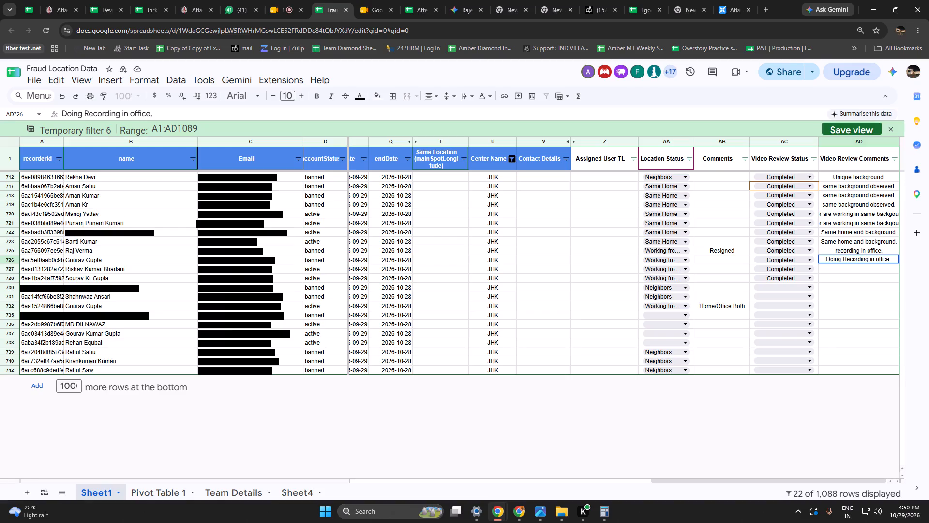
pyautogui.click(874, 278)
# Fill row 726's Video Review Comments down into rows 727 and 728.
pyautogui.moveTo(843, 257); pyautogui.dragTo(839, 273)
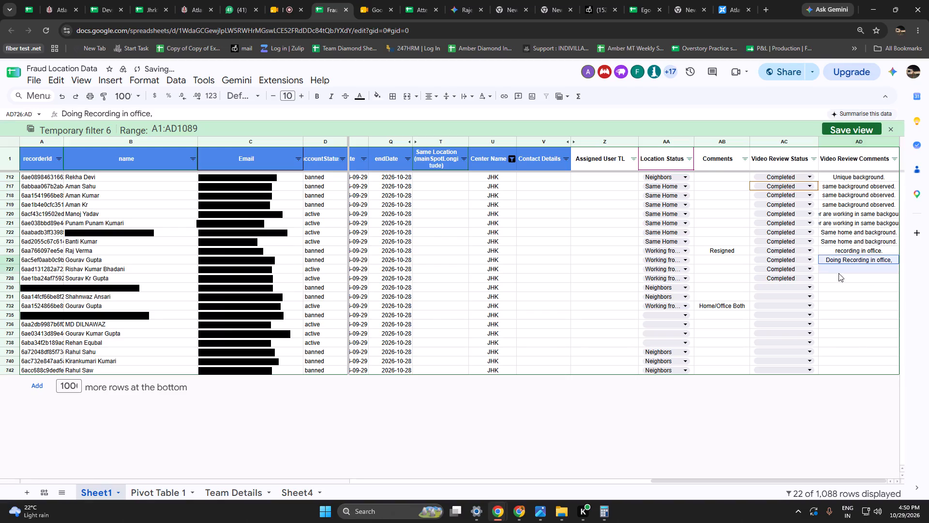
pyautogui.moveTo(839, 273); pyautogui.dragTo(835, 275)
pyautogui.hotkey('ctrl', 'd')
pyautogui.click(838, 304)
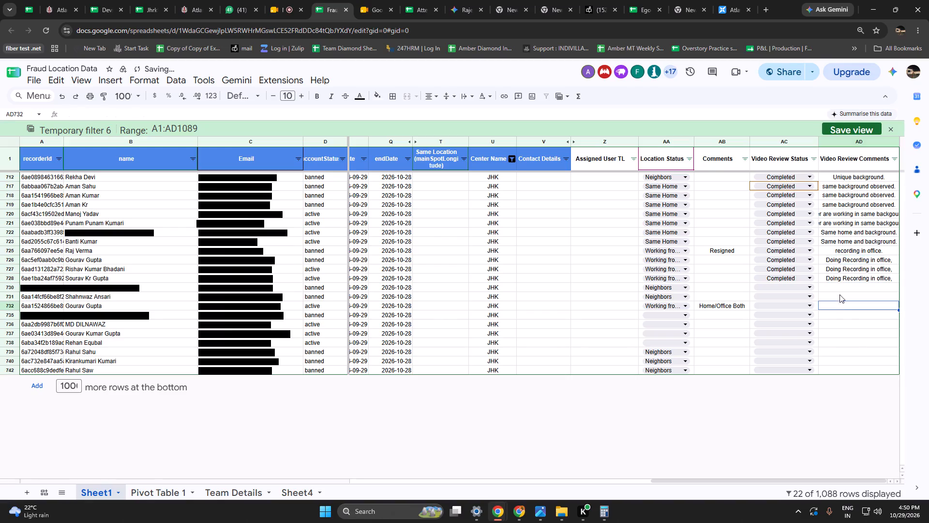
pyautogui.click(849, 280)
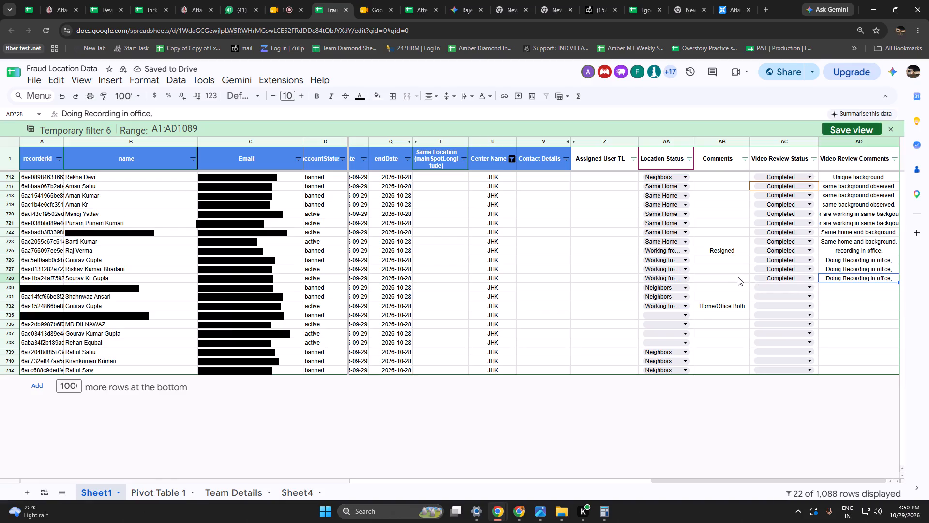
# Look along row 730's data, from the review columns back to its main spot details and email.
pyautogui.click(736, 277)
pyautogui.press('Left')
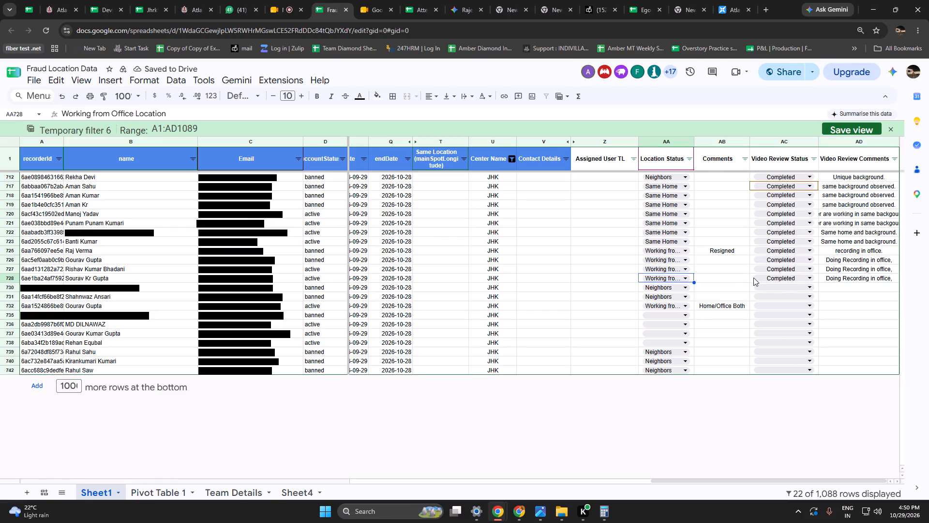
pyautogui.click(741, 285)
pyautogui.press('Left')
pyautogui.press('Left')
pyautogui.press('Left')
pyautogui.press('Left')
pyautogui.press('Left')
pyautogui.press('Left')
pyautogui.press('Left')
pyautogui.press('Left')
pyautogui.press('Left')
pyautogui.press('Left')
pyautogui.press('Left')
pyautogui.press('Left')
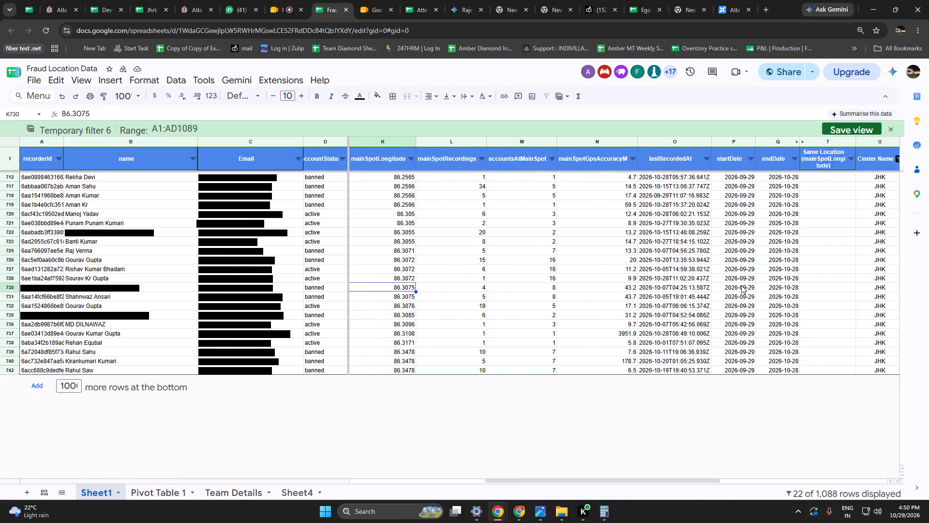
pyautogui.press('Left')
pyautogui.press('Left')
pyautogui.press('Left')
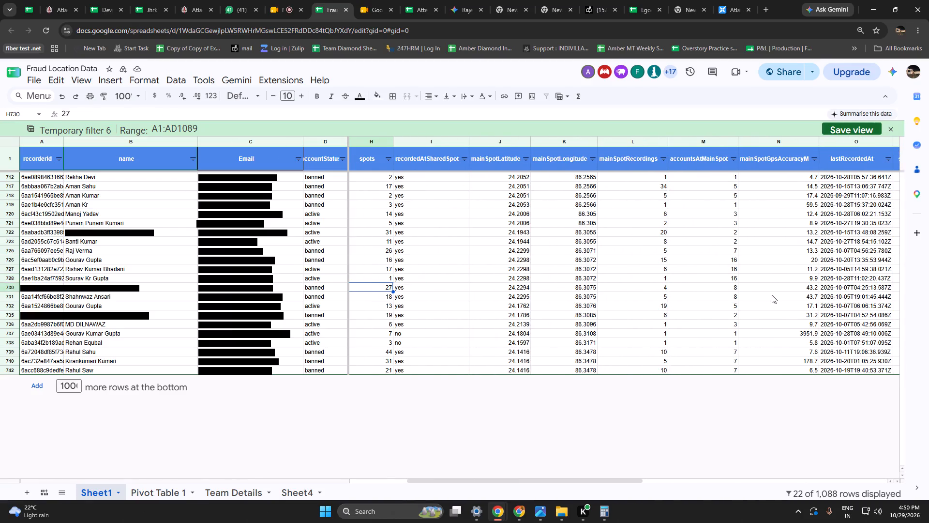
pyautogui.press('Left')
pyautogui.press('Left')
pyautogui.press('Left')
pyautogui.press('Left')
pyautogui.press('Left')
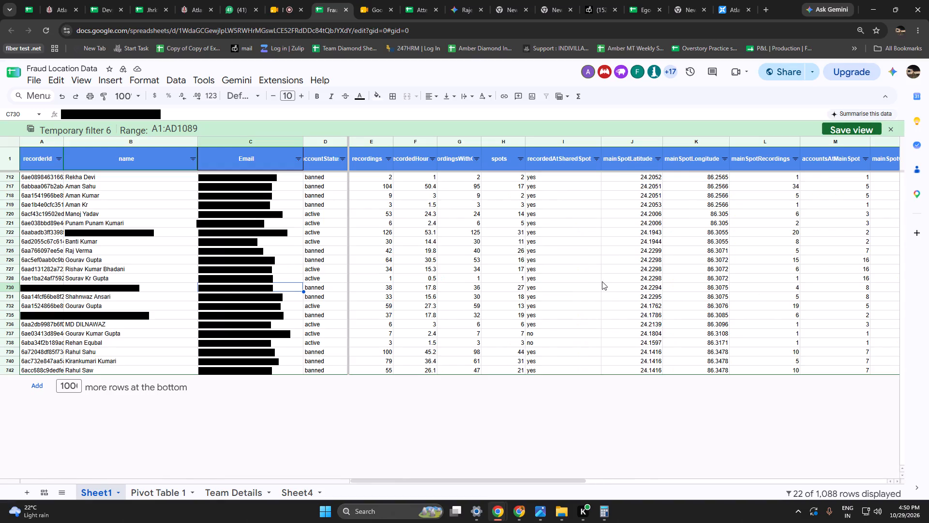
# Set the Video Review Status of rows 730 and 731 to Completed.
pyautogui.press('Right')
pyautogui.press('Right')
pyautogui.press('Right')
pyautogui.press('Right')
pyautogui.press('Right')
pyautogui.press('Right')
pyautogui.press('Right')
pyautogui.press('Right')
pyautogui.press('Right')
pyautogui.press('Right')
pyautogui.press('Right')
pyautogui.press('Right')
pyautogui.press('Right')
pyautogui.press('Right')
pyautogui.press('Right')
pyautogui.press('Right')
pyautogui.press('Right')
pyautogui.press('Right')
pyautogui.press('Right')
pyautogui.press('Right')
pyautogui.press('Right')
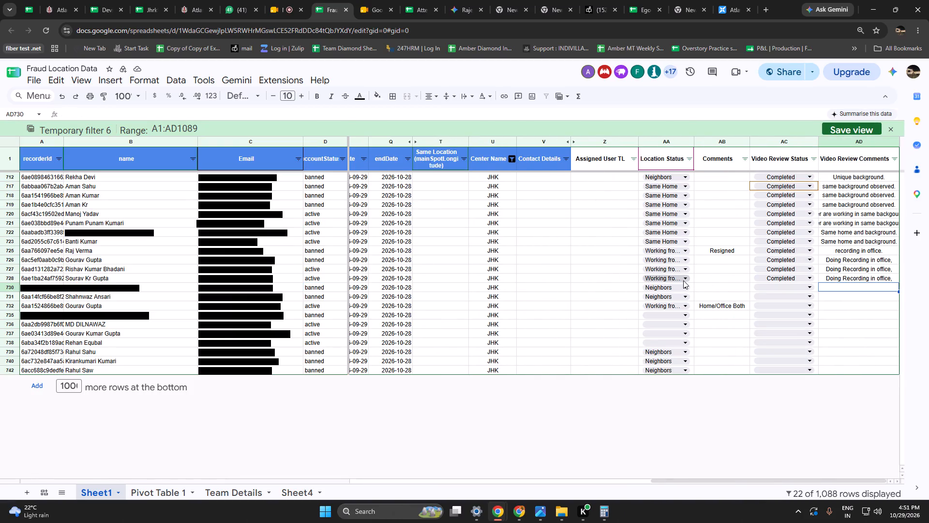
pyautogui.click(701, 287)
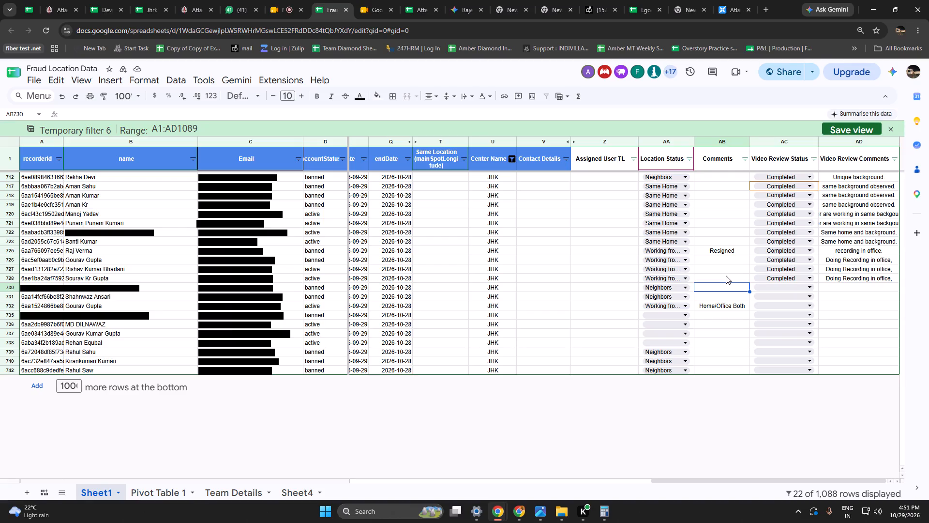
pyautogui.click(777, 286)
pyautogui.click(773, 309)
pyautogui.click(777, 299)
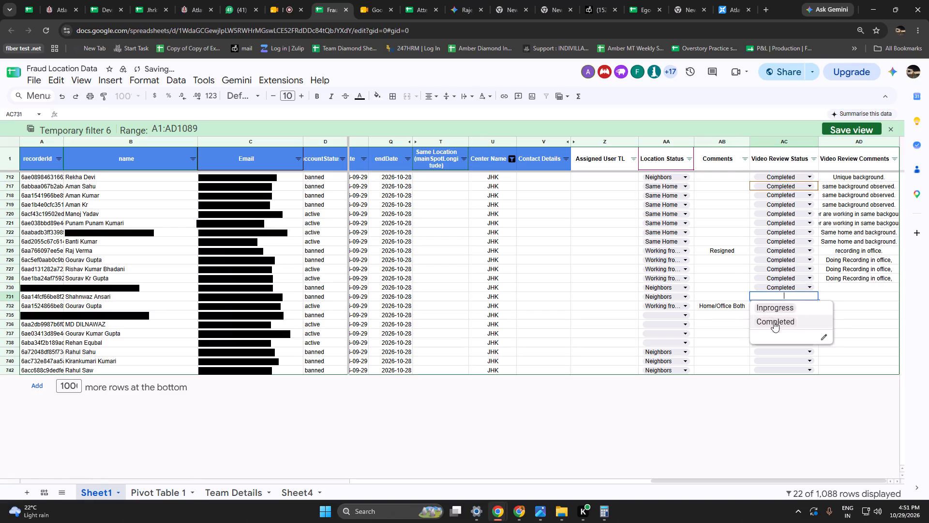
pyautogui.click(774, 326)
# Enter "Some Vedios recorded in Office and some are in same background." in row 730's Video Review Comments.
pyautogui.click(837, 289)
pyautogui.write('Some Vedios')
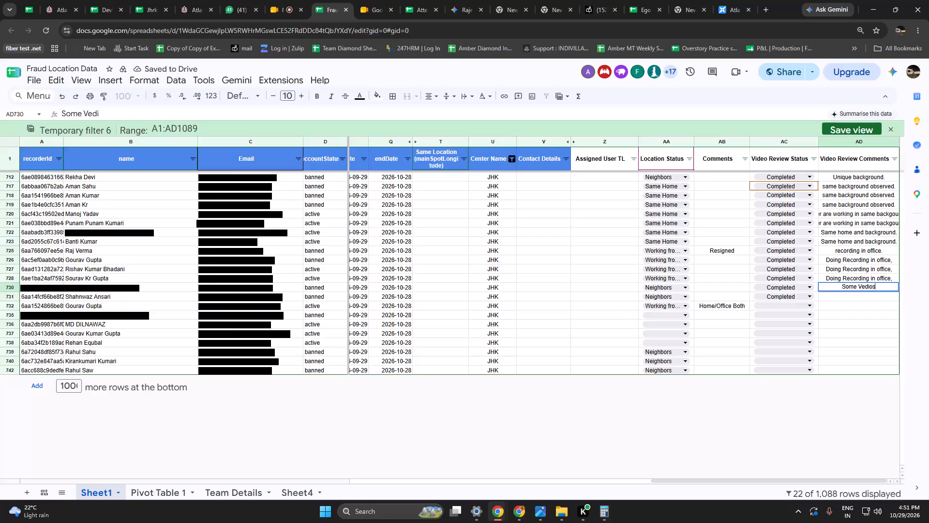
pyautogui.press('space')
pyautogui.write('recorded in Office and some')
pyautogui.press('space')
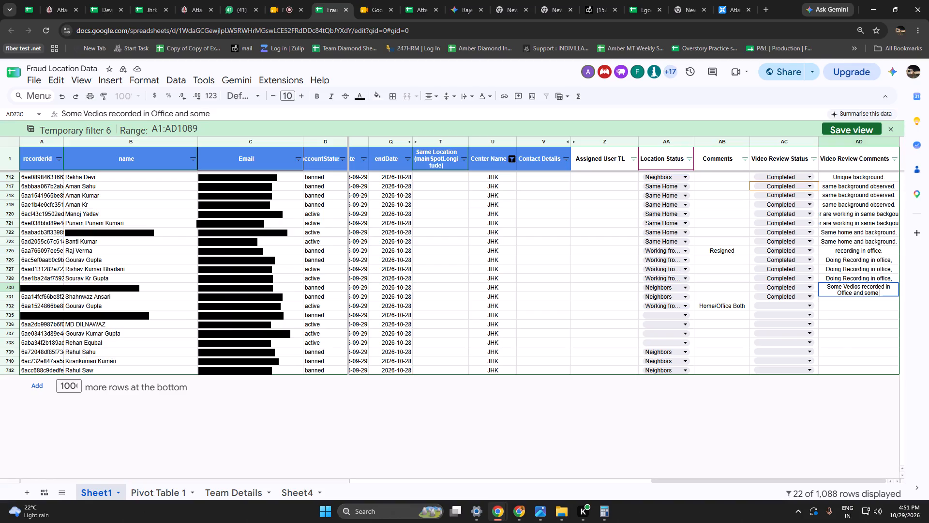
pyautogui.write('are in same')
pyautogui.press('space')
pyautogui.write('background')
pyautogui.press('space')
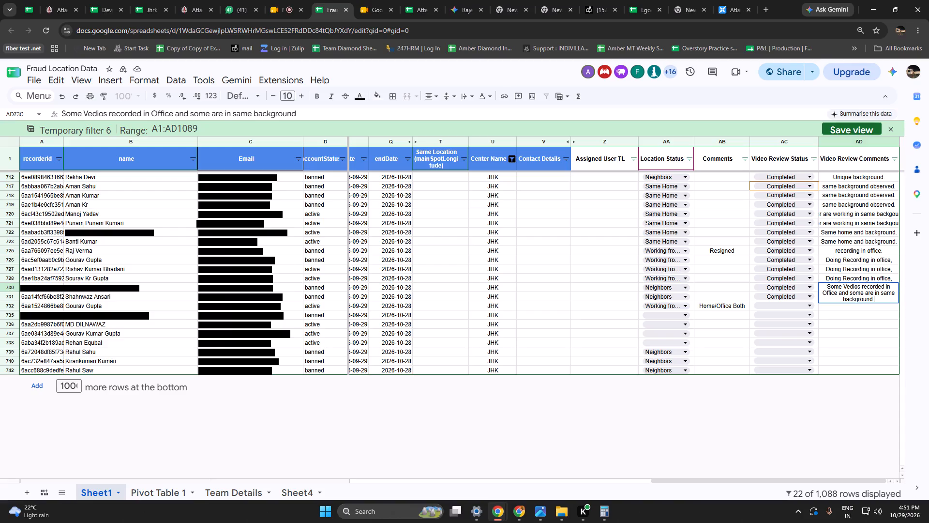
pyautogui.press('BackSpace')
pyautogui.press('.')
pyautogui.press('Return')
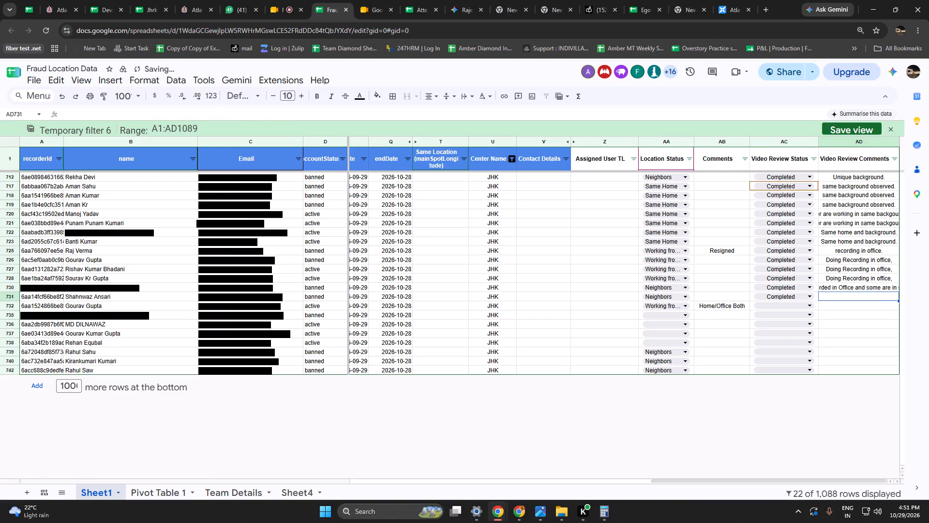
# Copy row 730's Video Review Comments into row 731.
pyautogui.press('Up')
pyautogui.hotkey('ctrl', 'c')
pyautogui.press('Down')
pyautogui.hotkey('ctrl', 'v')
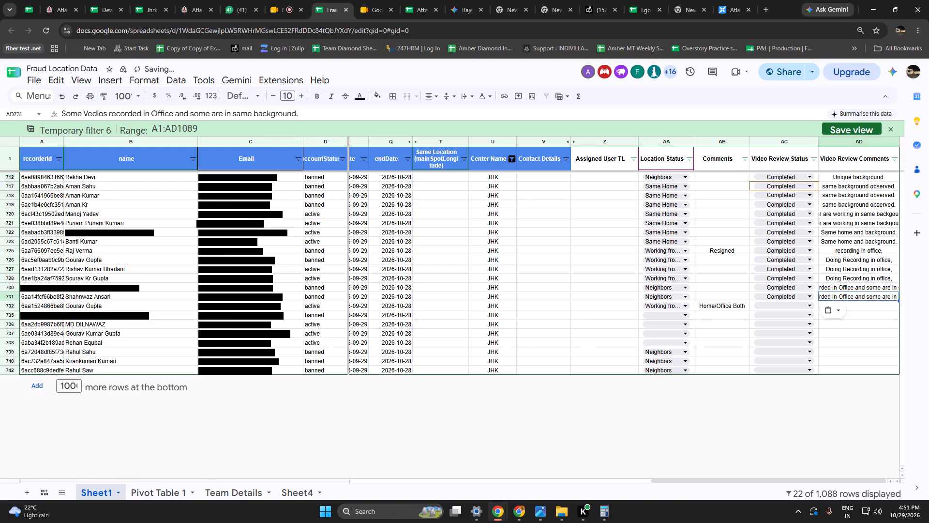
pyautogui.press('Left')
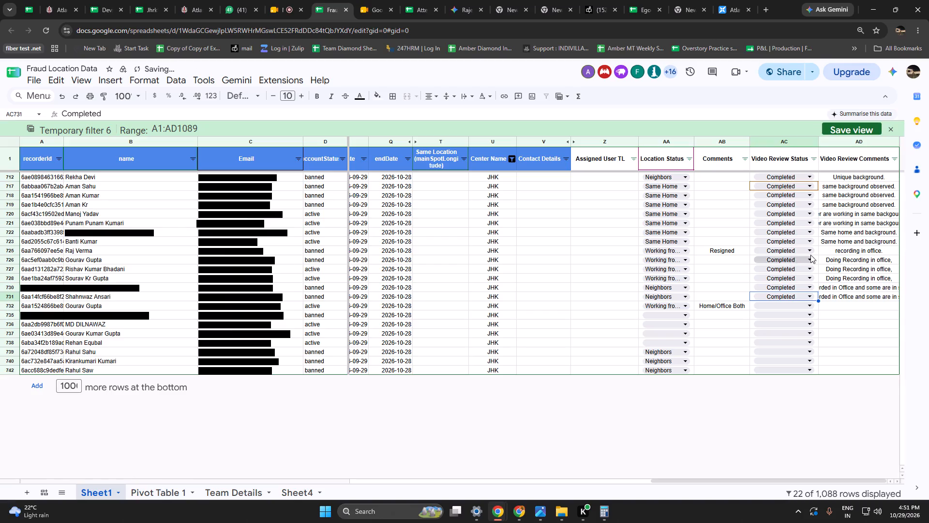
# Look along row 732's data, from the review columns back to its main spot coordinates and across to its Location Status.
pyautogui.click(634, 307)
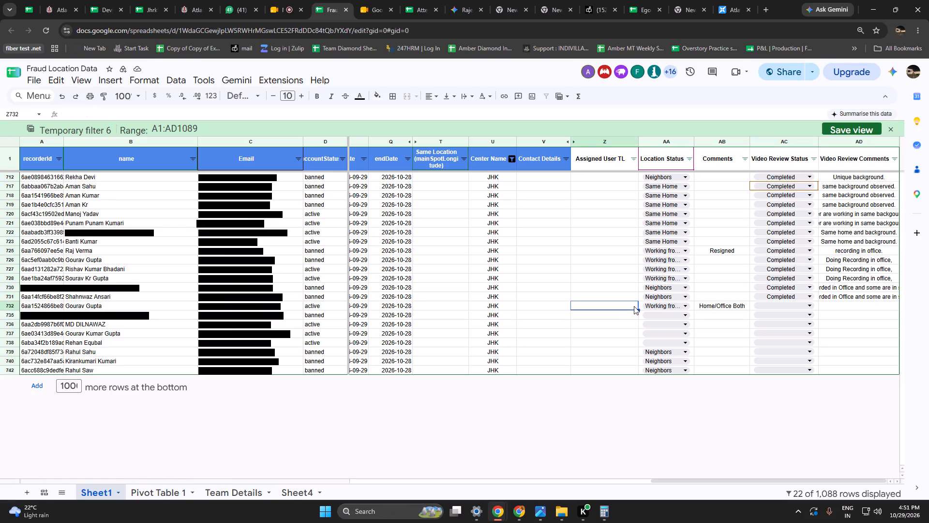
pyautogui.press('Left')
pyautogui.press('Left')
pyautogui.press('Left')
pyautogui.press('Left')
pyautogui.press('Left')
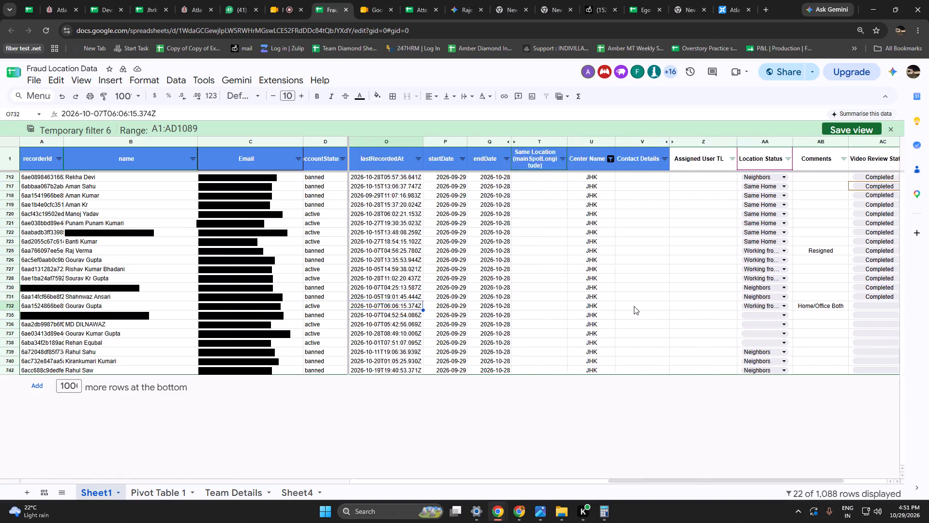
pyautogui.press('Left')
pyautogui.press('Left')
pyautogui.press('Left')
pyautogui.press('Left')
pyautogui.press('Left')
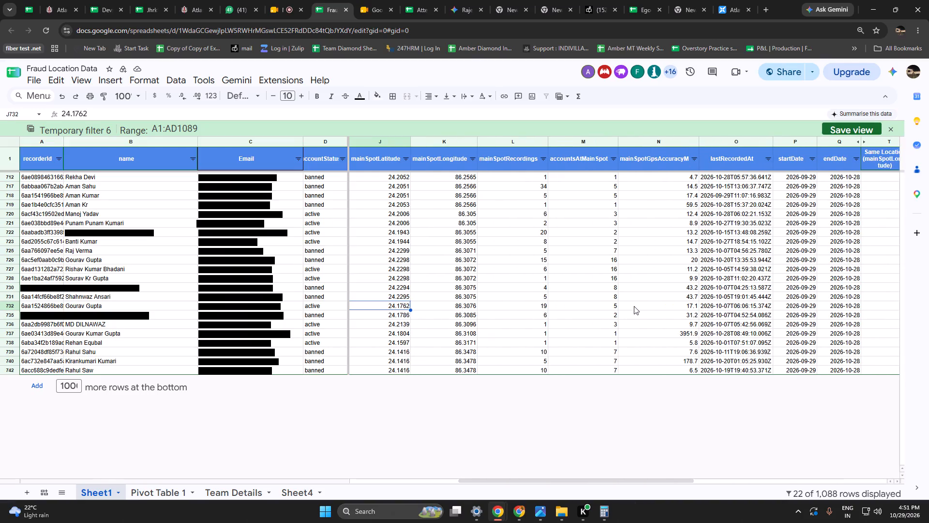
pyautogui.press('Right')
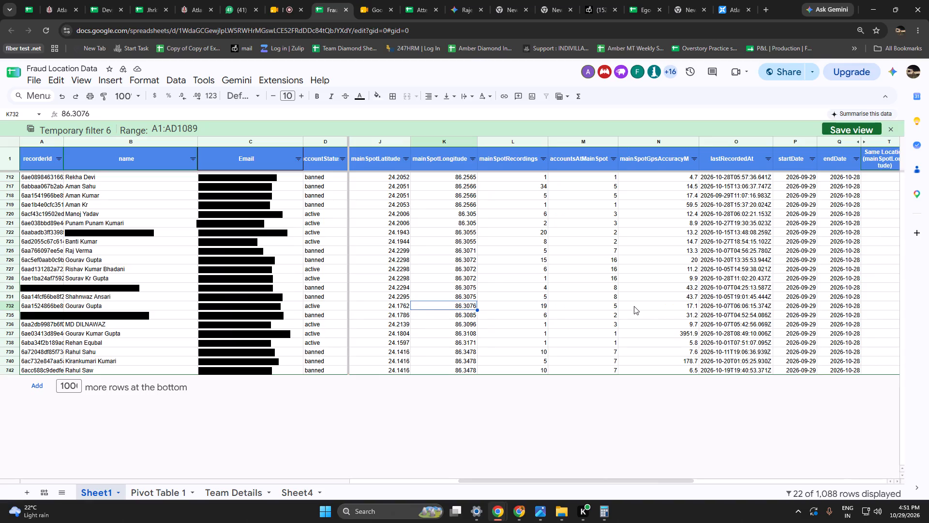
pyautogui.press('Right')
pyautogui.press('Right')
pyautogui.press('Right')
pyautogui.press('Right')
pyautogui.press('Right')
pyautogui.press('Right')
pyautogui.press('Right')
pyautogui.press('Right')
pyautogui.press('Right')
pyautogui.press('Right')
pyautogui.press('Right')
pyautogui.press('Right')
pyautogui.press('Right')
pyautogui.press('Right')
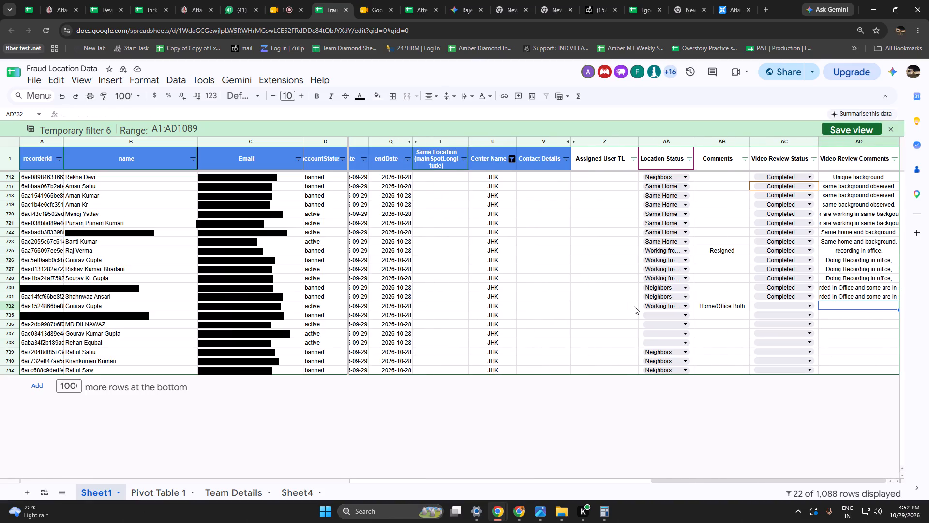
pyautogui.press('Left')
pyautogui.press('Left')
pyautogui.press('Left')
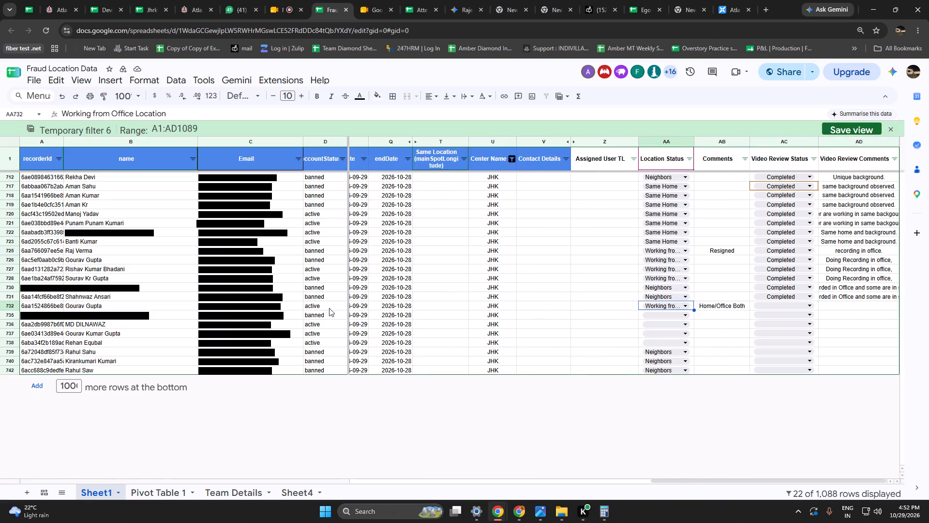
# Search Atlas Capture's recorder clusters for the email copied from row 732 and expand the matching cluster.
pyautogui.click(253, 310)
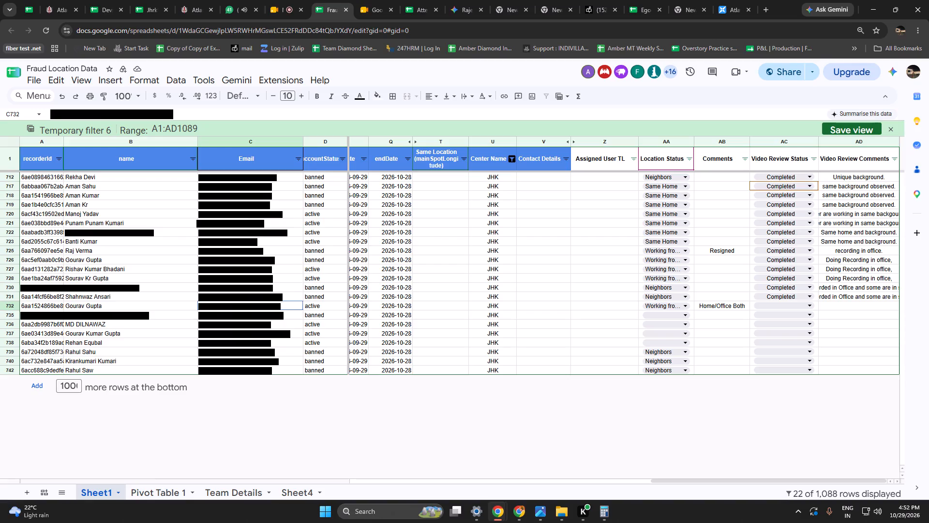
pyautogui.hotkey('ctrl', 'c')
pyautogui.click(721, 0)
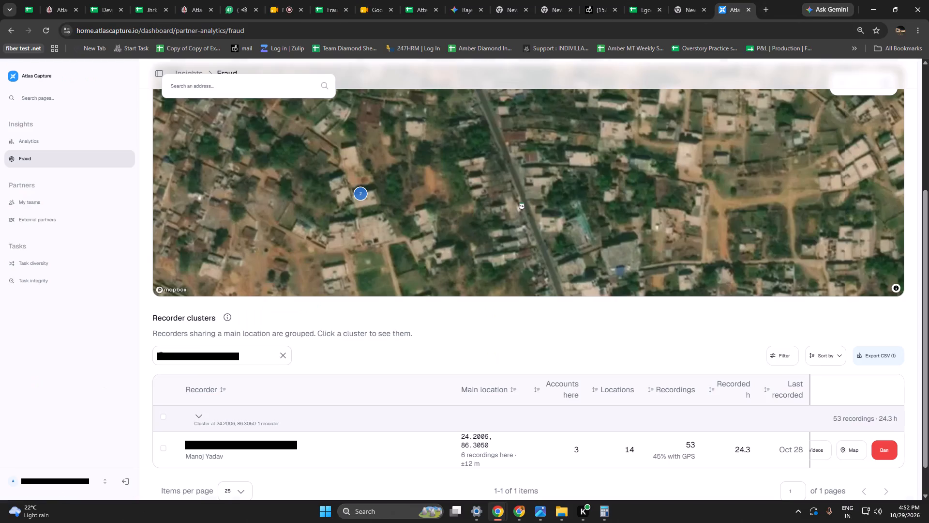
pyautogui.moveTo(248, 355); pyautogui.dragTo(83, 353)
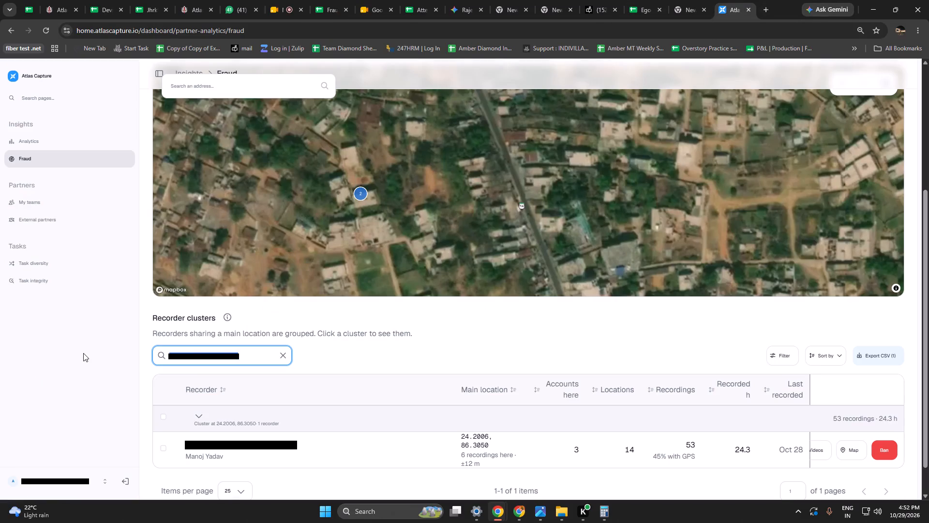
pyautogui.hotkey('ctrl', 'v')
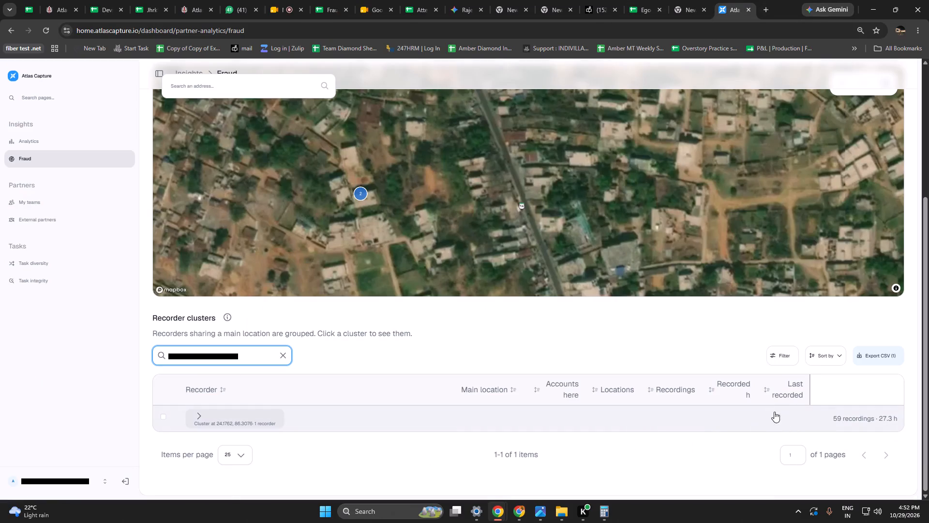
pyautogui.click(856, 417)
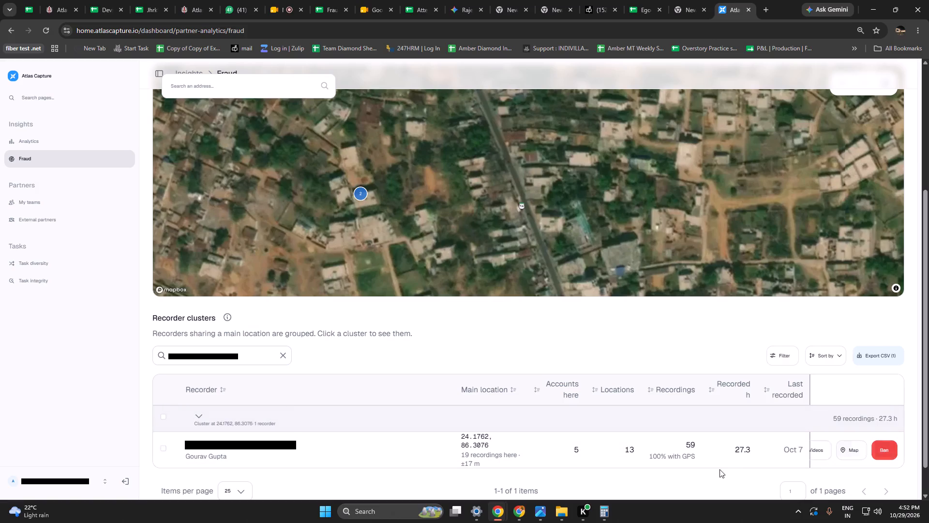
# Open row 732's recorder videos and play the first four recordings to compare their backgrounds, closing the video list when done.
pyautogui.click(815, 451)
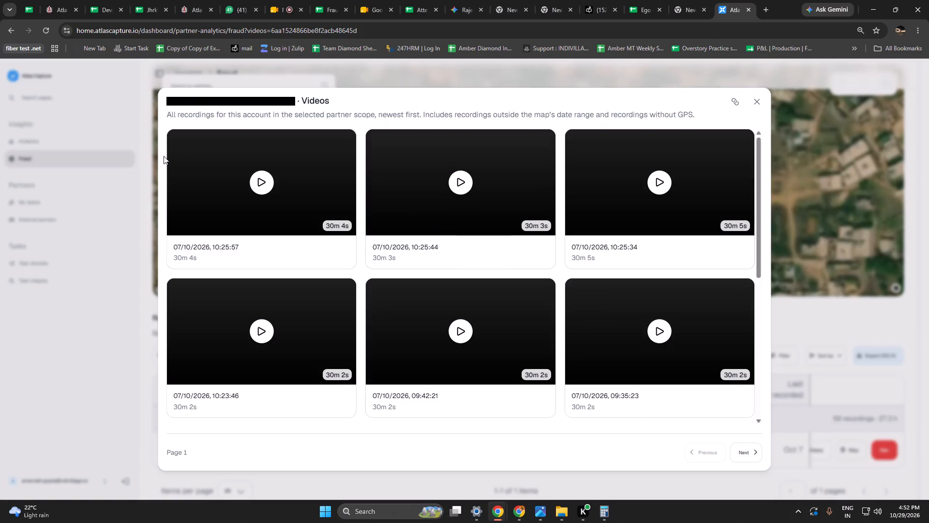
pyautogui.click(258, 184)
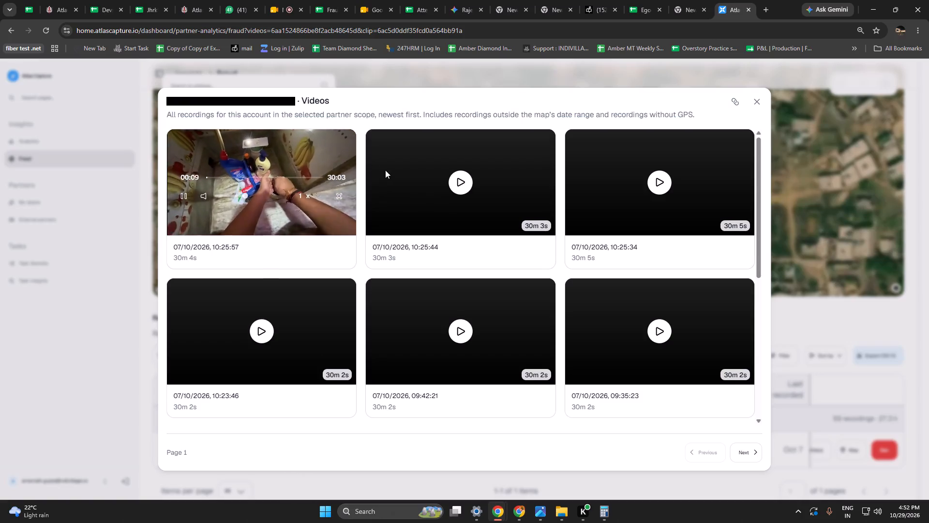
pyautogui.click(469, 181)
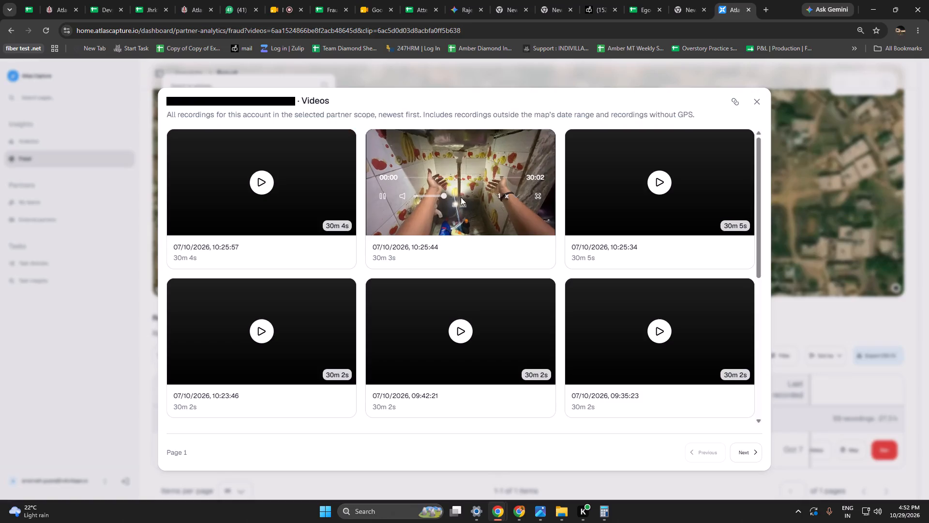
pyautogui.click(650, 188)
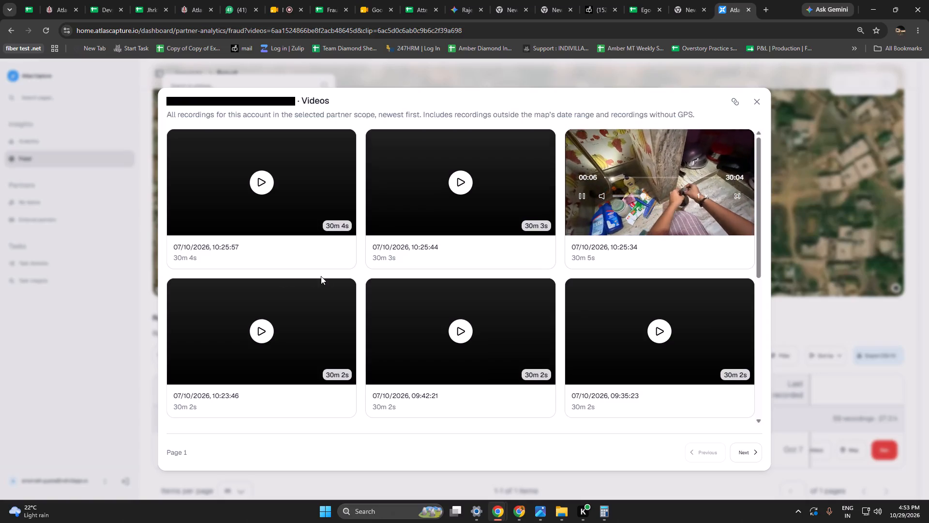
pyautogui.click(262, 329)
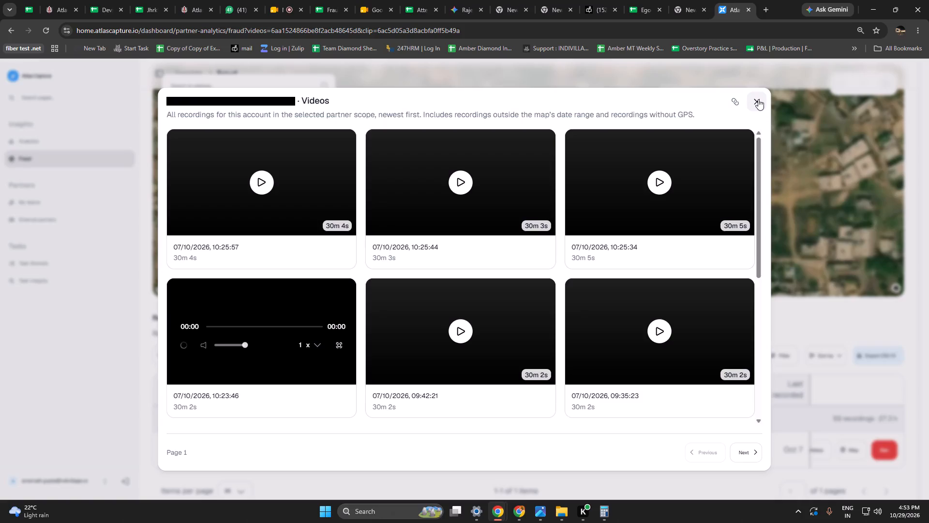
pyautogui.click(758, 99)
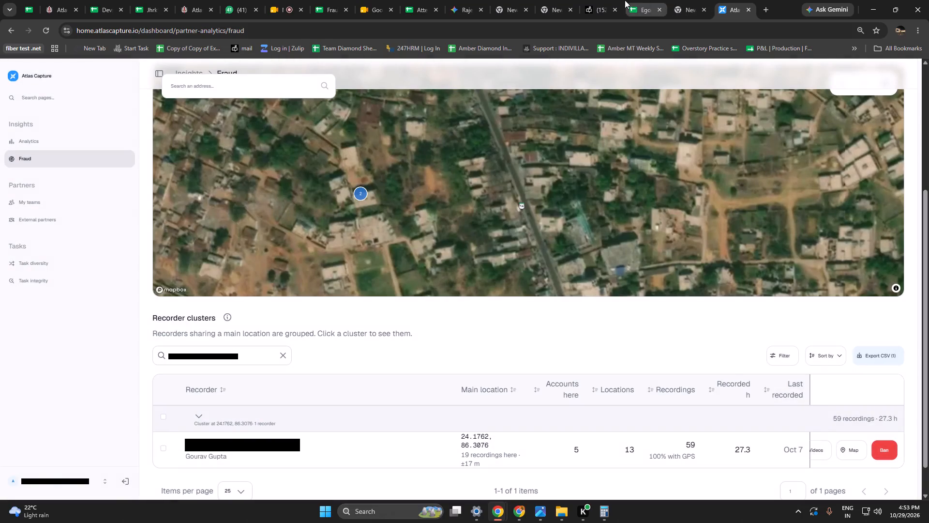
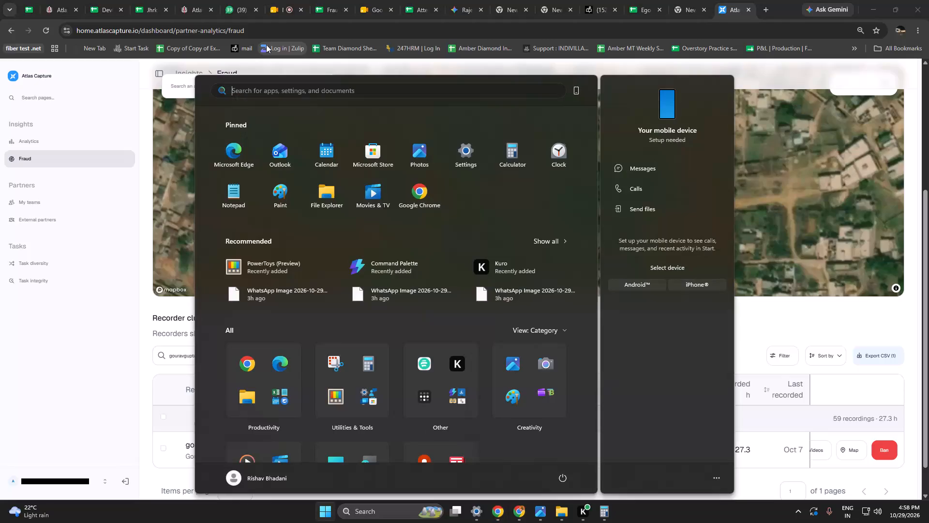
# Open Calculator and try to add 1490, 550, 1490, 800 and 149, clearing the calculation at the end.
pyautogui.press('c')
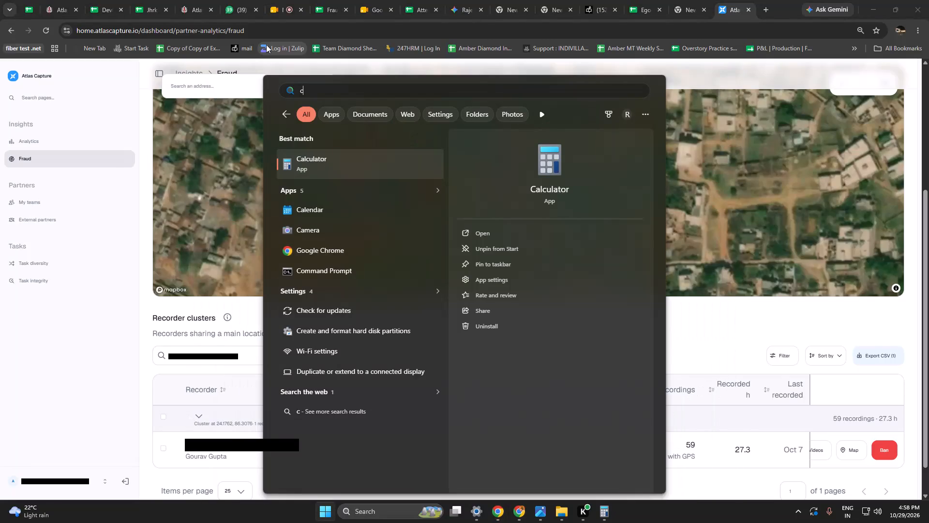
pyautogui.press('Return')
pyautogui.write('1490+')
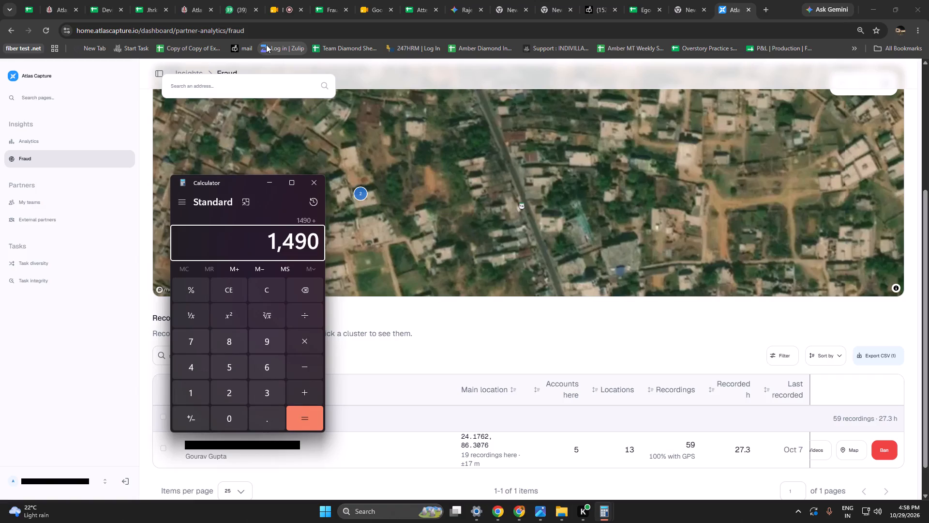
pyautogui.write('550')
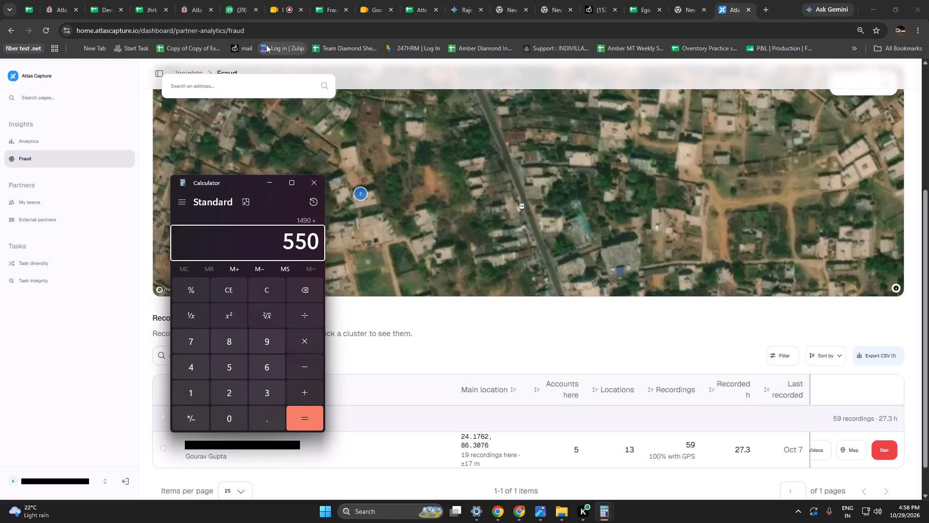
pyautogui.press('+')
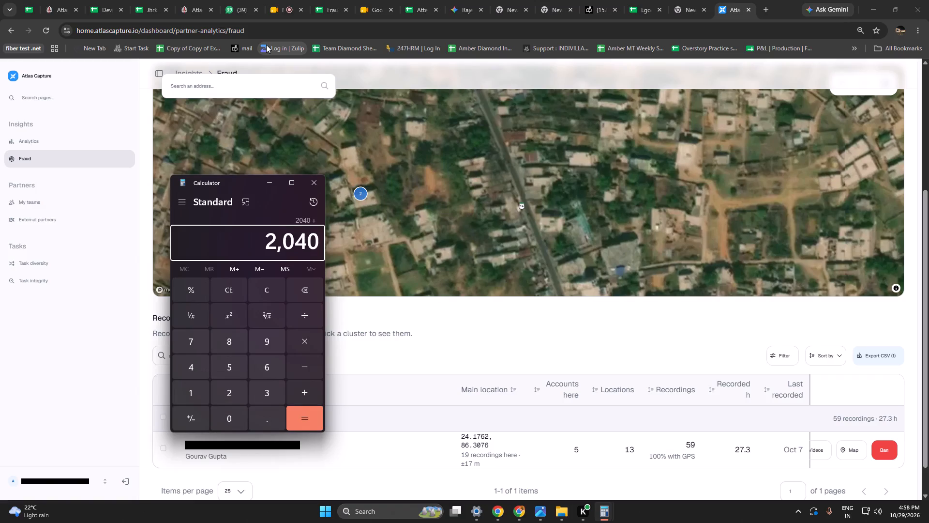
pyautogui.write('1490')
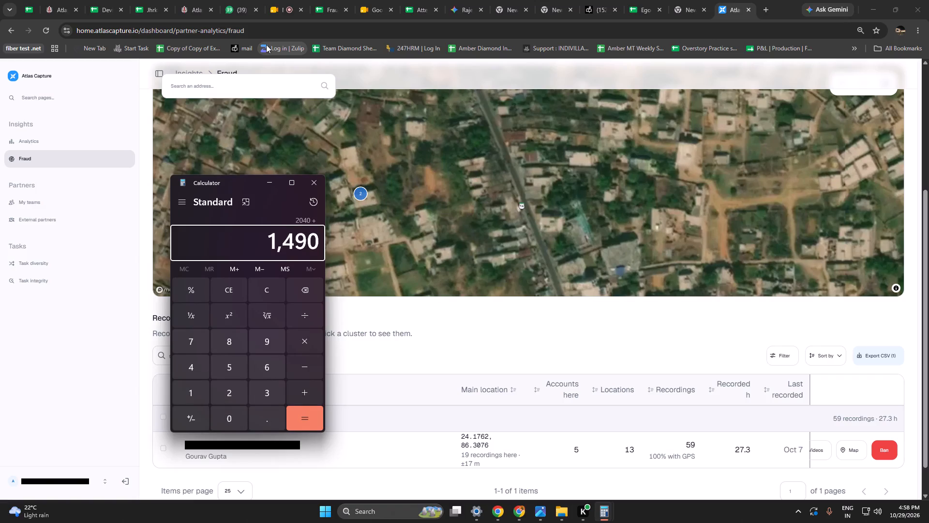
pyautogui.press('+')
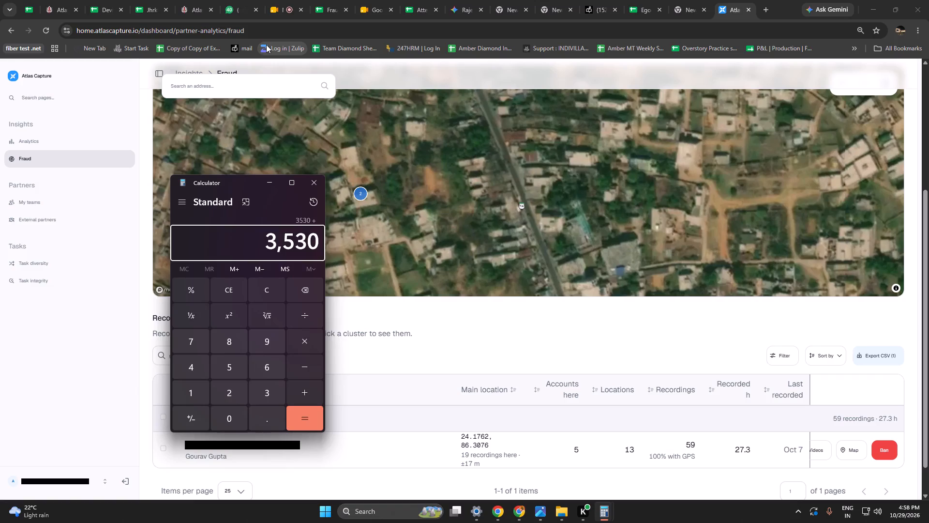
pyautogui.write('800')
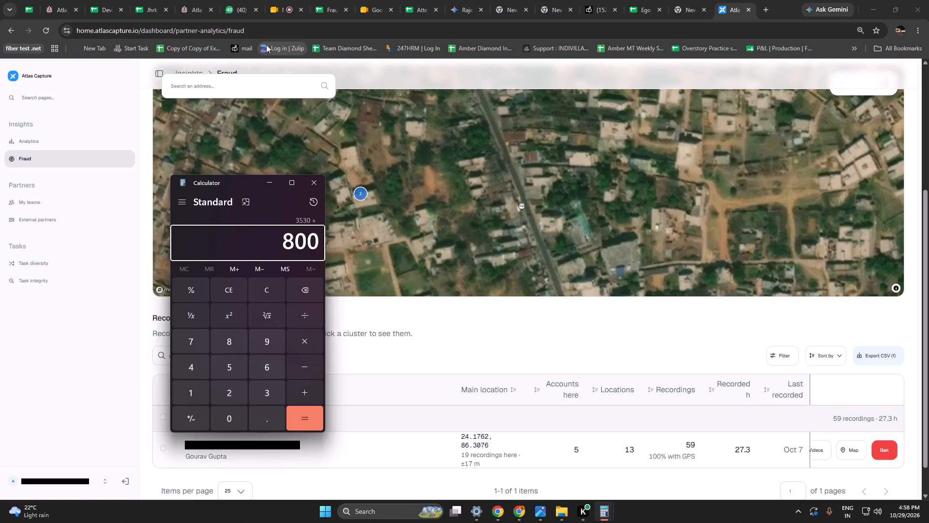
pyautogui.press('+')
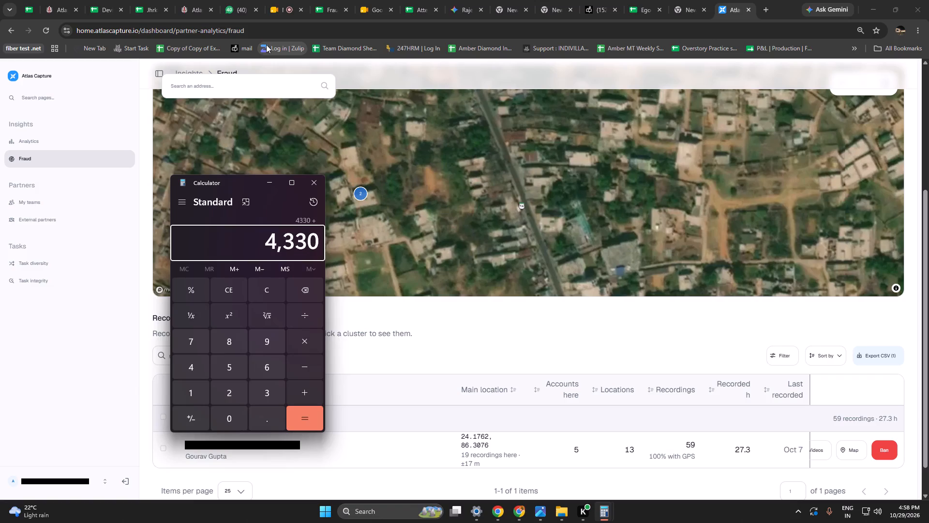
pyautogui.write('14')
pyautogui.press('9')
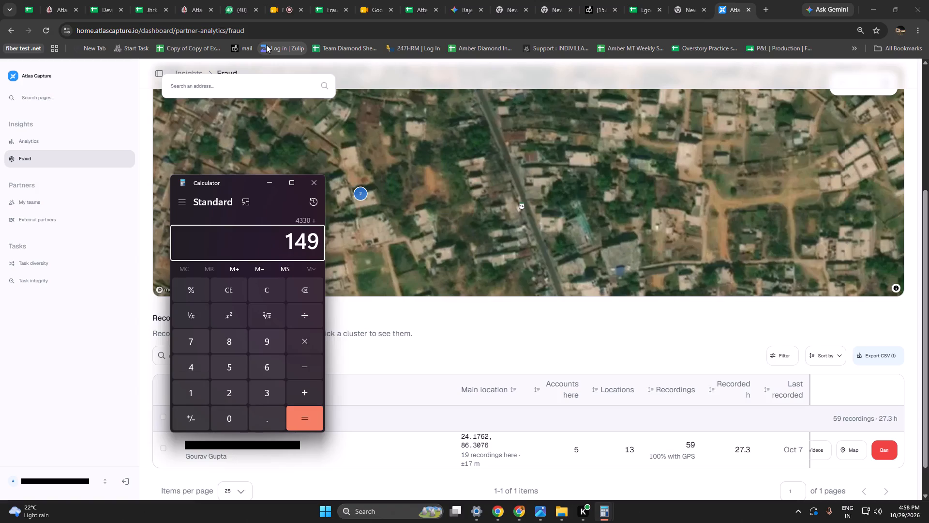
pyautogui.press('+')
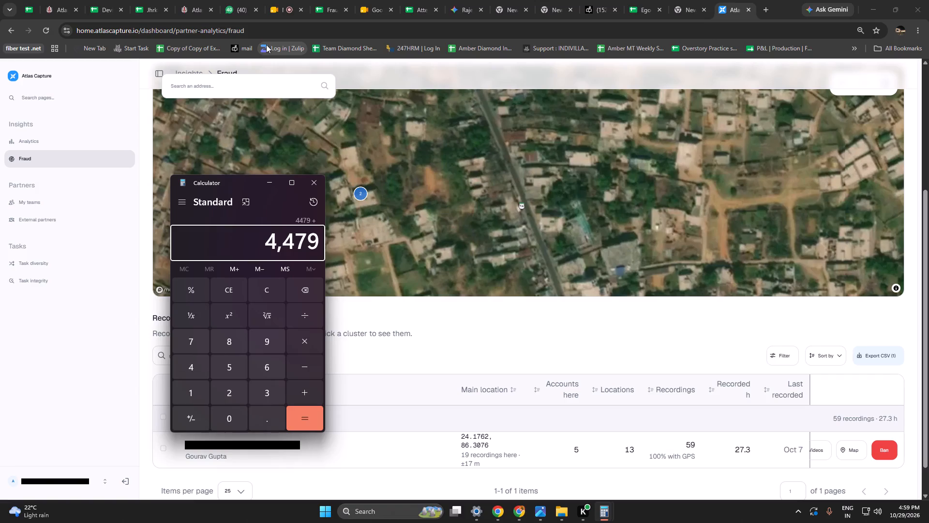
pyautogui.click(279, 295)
# Add 1490, 800, 1490, 550 and 1490 in Calculator, closing it when done.
pyautogui.write('1490')
pyautogui.press('+')
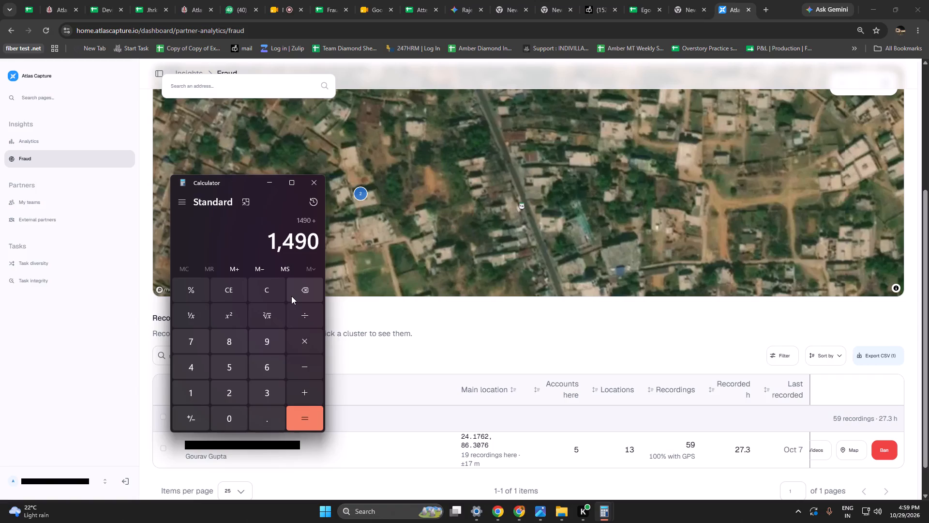
pyautogui.write('800+')
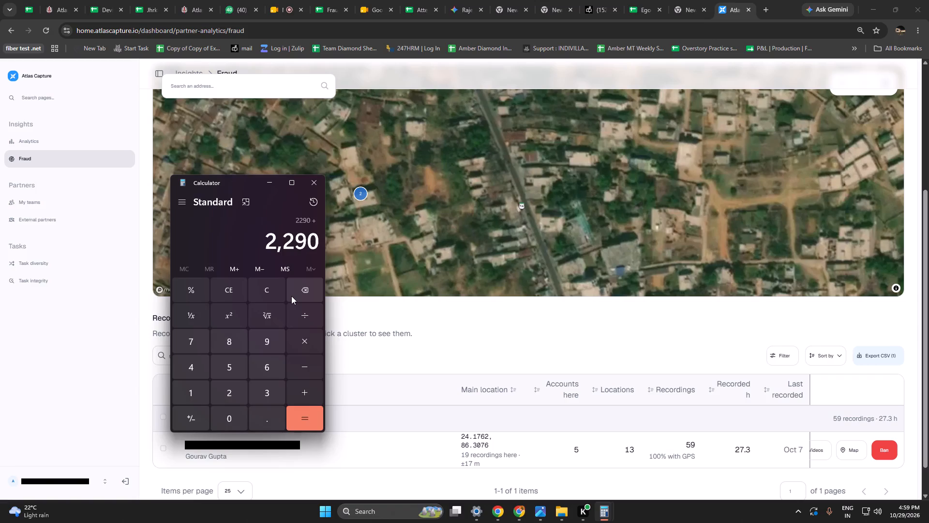
pyautogui.write('1490+')
pyautogui.write('550+')
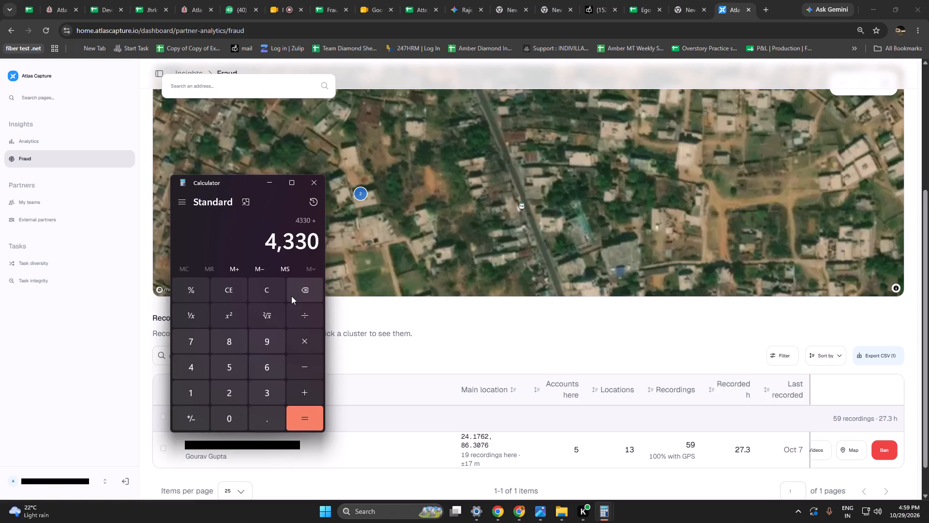
pyautogui.write('1490')
pyautogui.press('+')
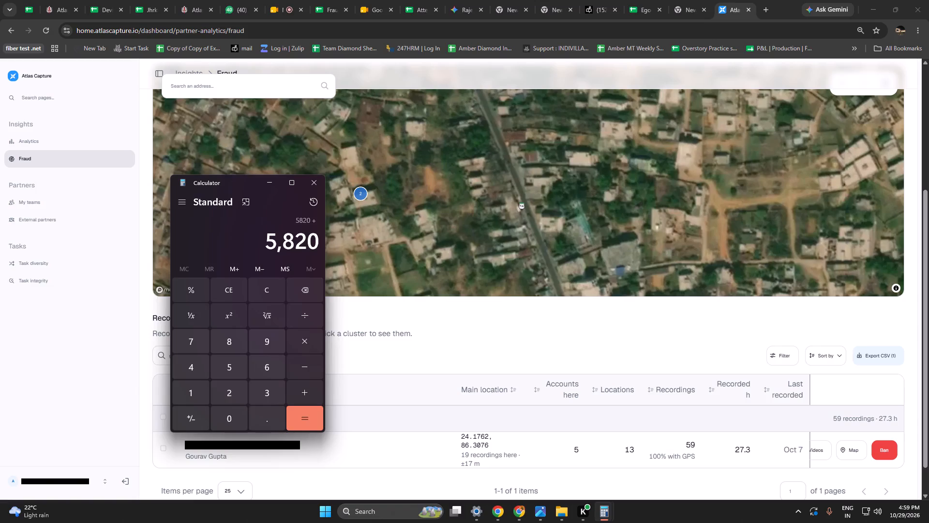
pyautogui.click(309, 185)
# Return to the row 732 recorder's entry in Atlas Capture's recorder clusters.
pyautogui.scroll(-1, 472, 366)
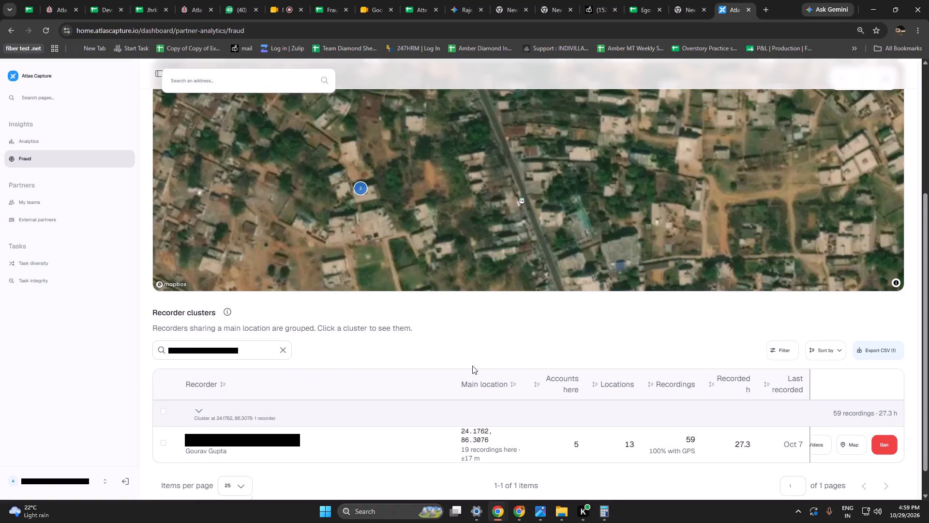
pyautogui.scroll(-1, 472, 366)
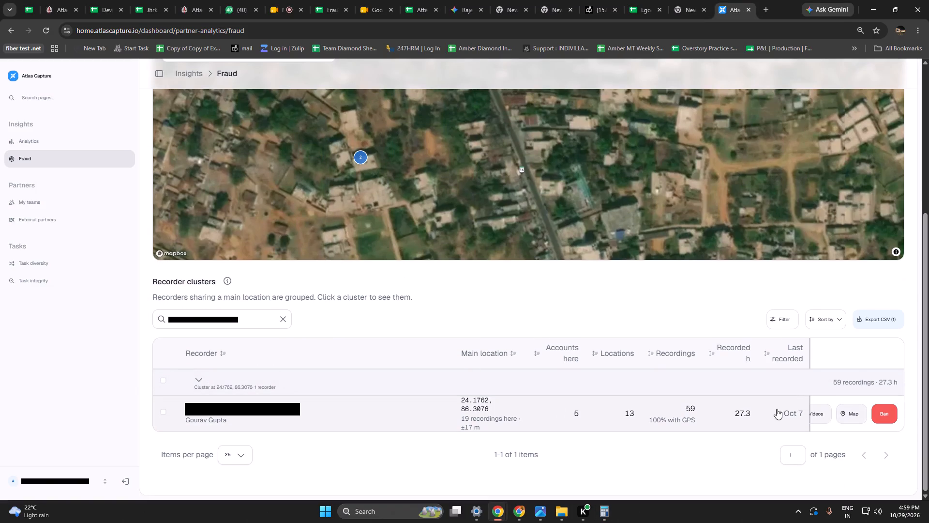
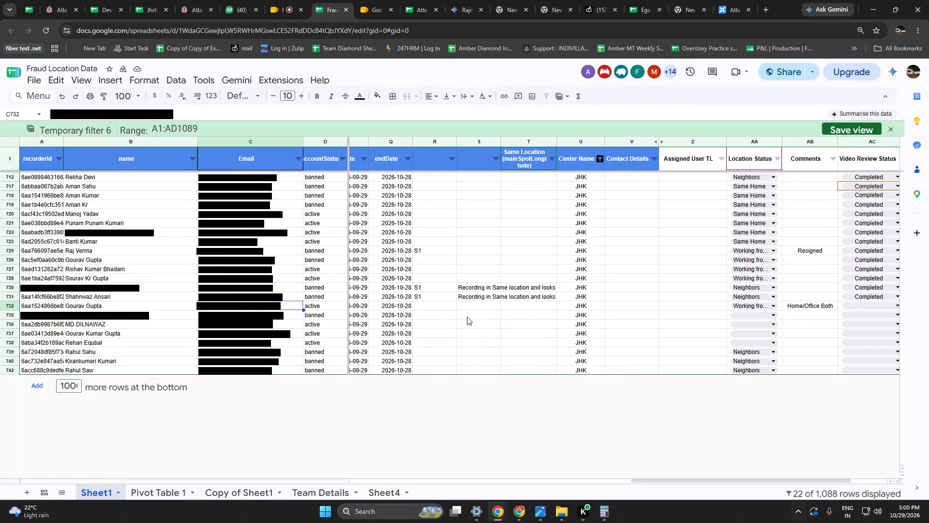
# Check the remark in column S of row 730 about recording in the same location.
pyautogui.click(449, 307)
pyautogui.click(478, 307)
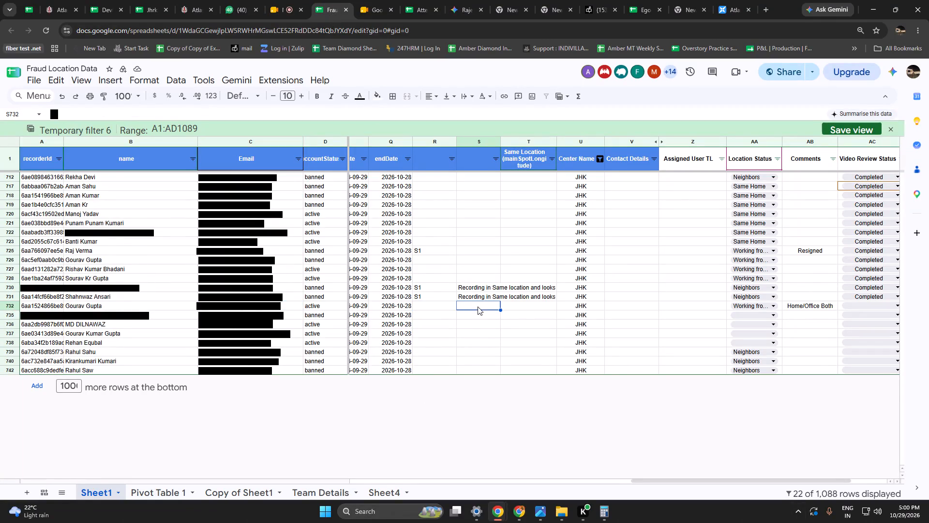
pyautogui.click(486, 289)
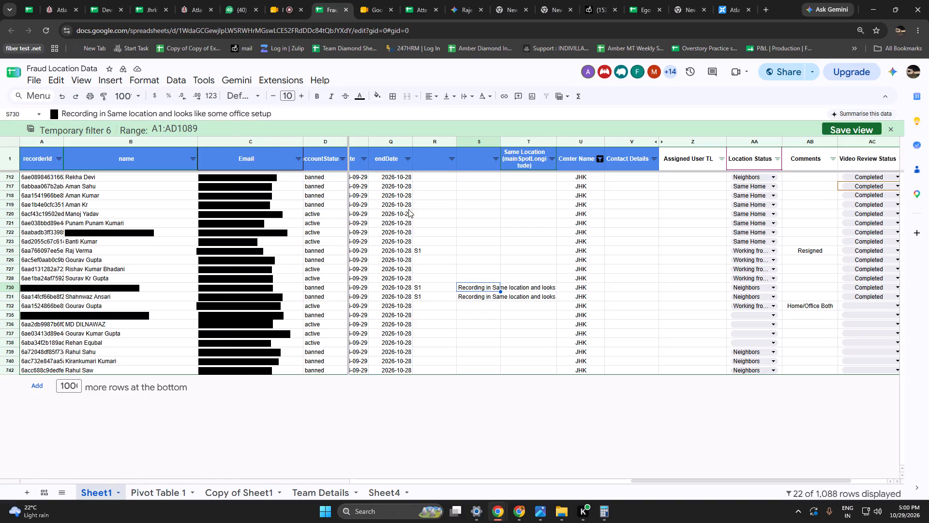
pyautogui.rightClick(469, 287)
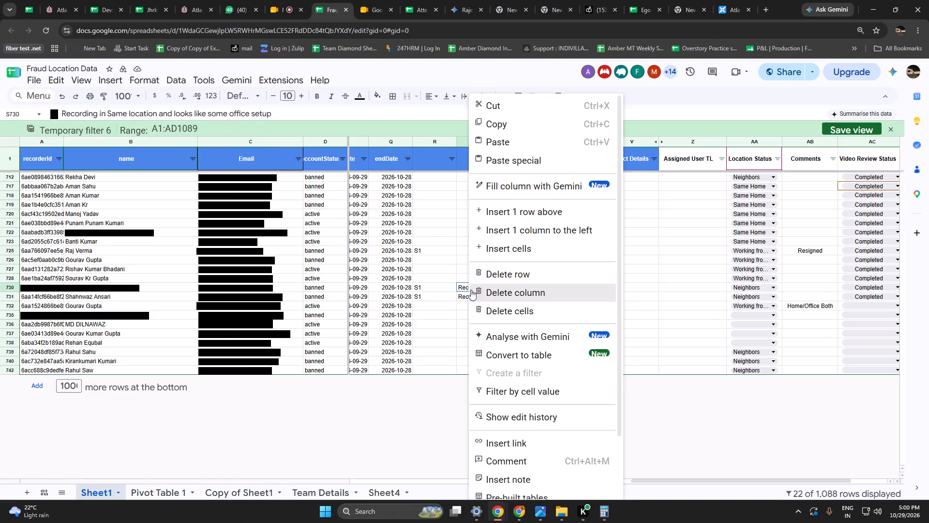
pyautogui.click(451, 313)
pyautogui.click(482, 290)
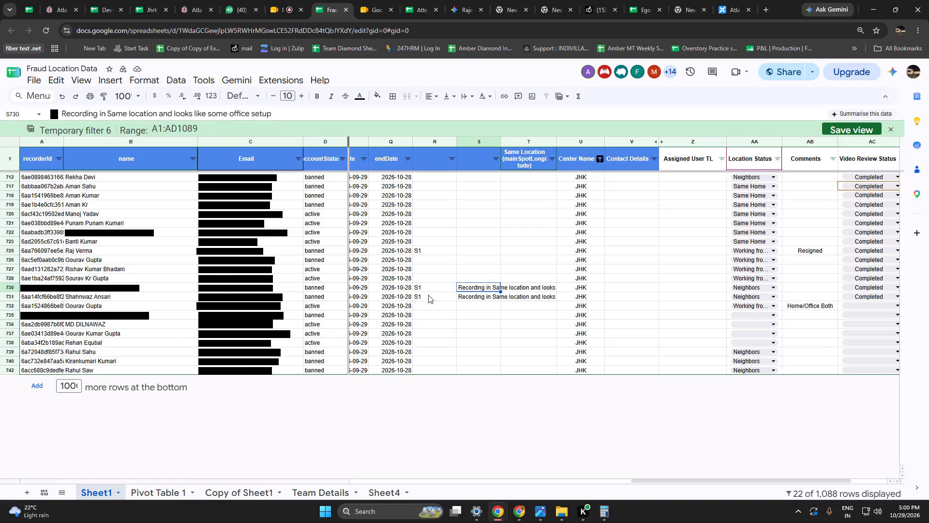
pyautogui.rightClick(480, 290)
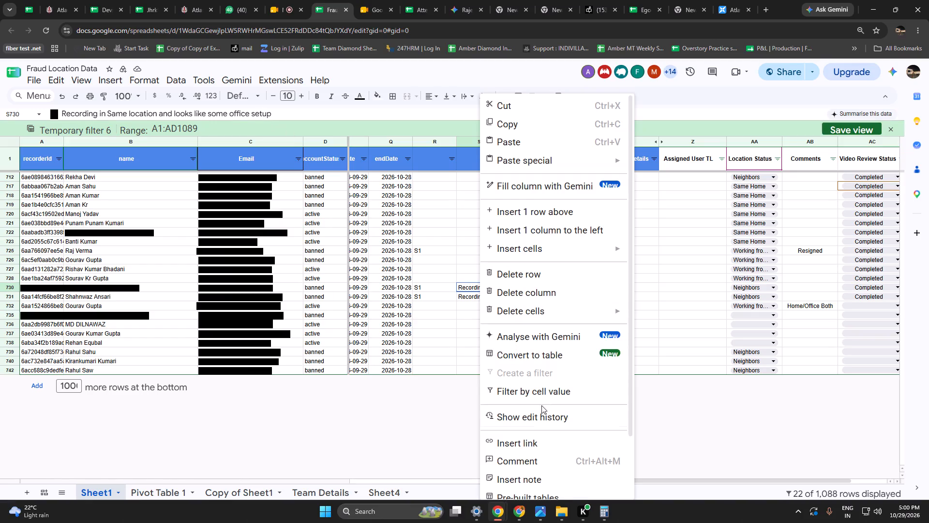
pyautogui.click(422, 312)
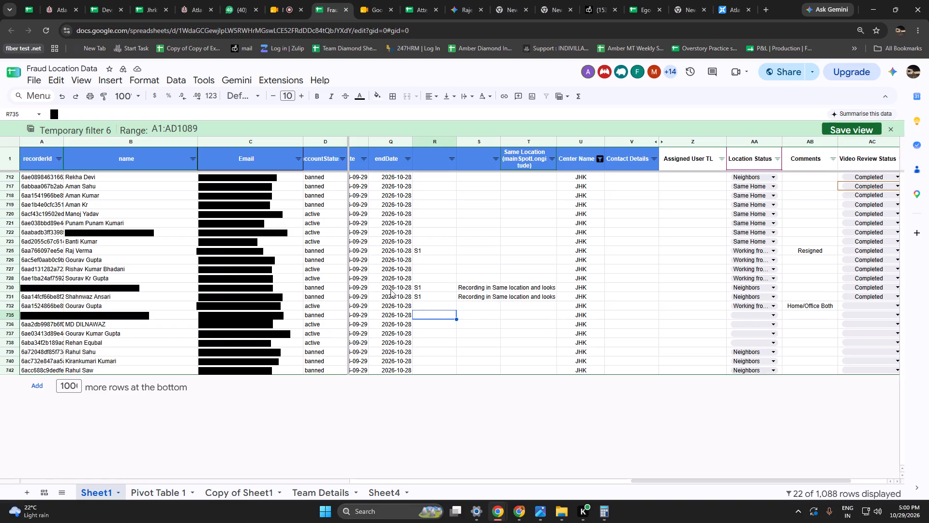
# Look through row 732's values from the Email column across to Location Status.
pyautogui.click(270, 305)
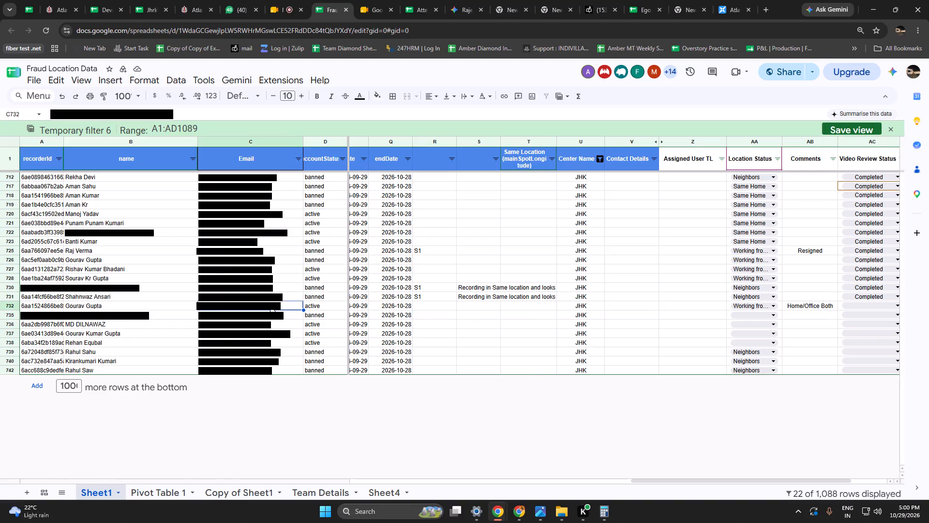
pyautogui.press('Right')
pyautogui.press('Right')
pyautogui.press('Right')
pyautogui.press('Right')
pyautogui.press('Right')
pyautogui.press('Right')
pyautogui.press('Right')
pyautogui.press('Right')
pyautogui.press('Right')
pyautogui.press('Right')
pyautogui.press('Right')
pyautogui.press('Right')
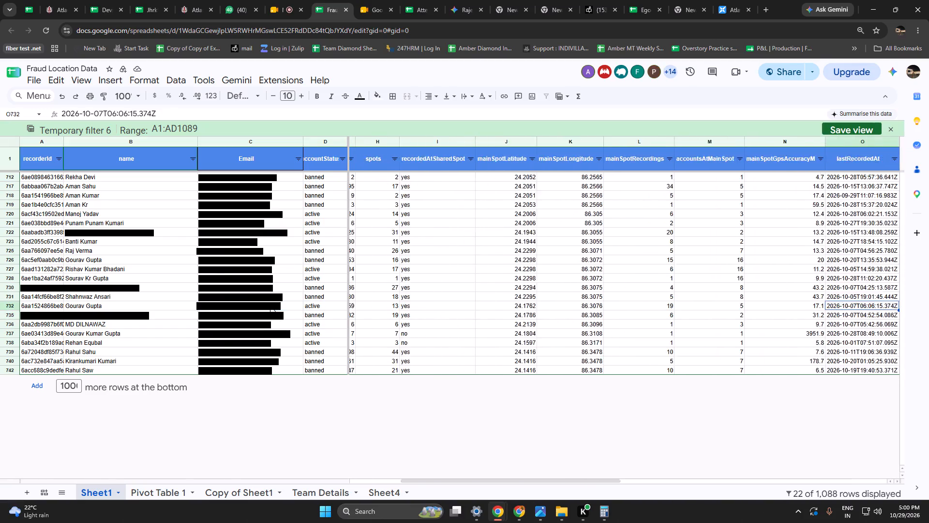
pyautogui.press('Right')
pyautogui.press('Right')
pyautogui.press('Right')
pyautogui.press('Right')
pyautogui.press('Right')
pyautogui.press('Right')
pyautogui.press('Right')
pyautogui.press('Right')
pyautogui.press('Right')
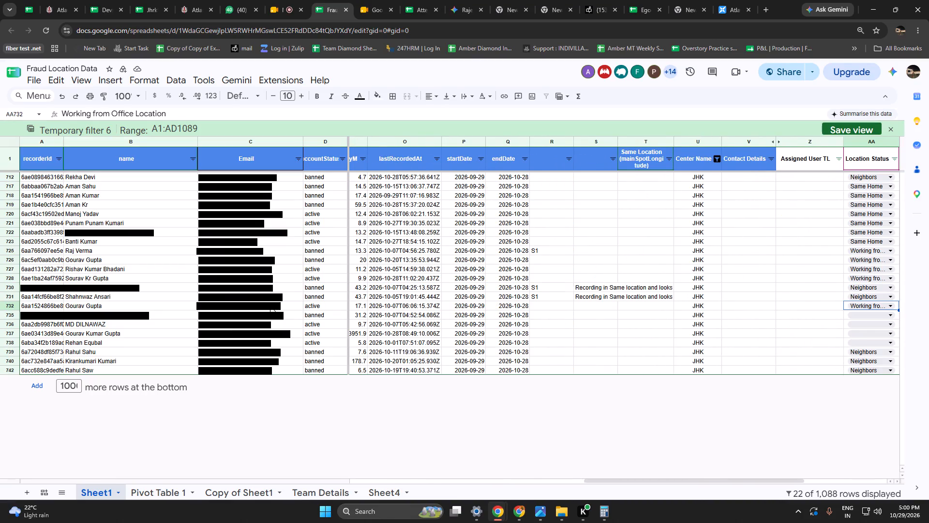
# Show the edit history of the S1 entry in row 731.
pyautogui.click(537, 298)
pyautogui.rightClick(537, 298)
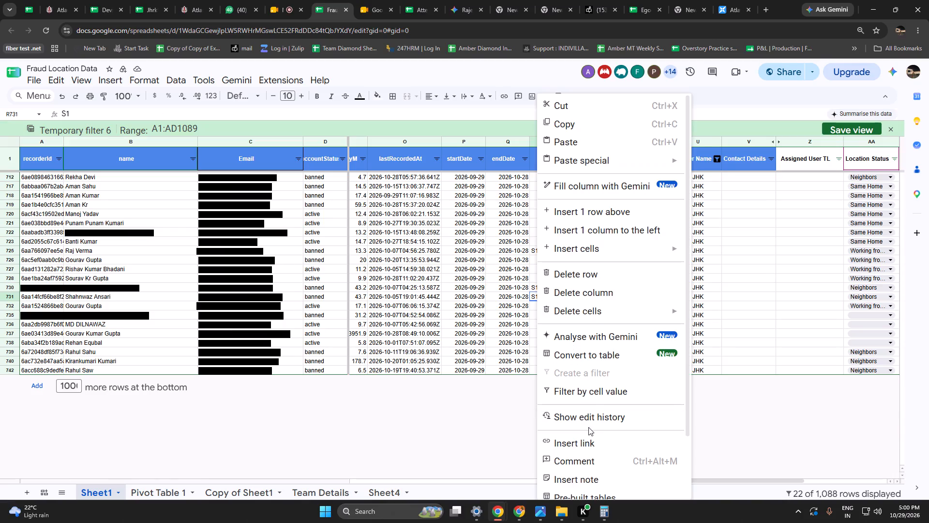
pyautogui.click(588, 419)
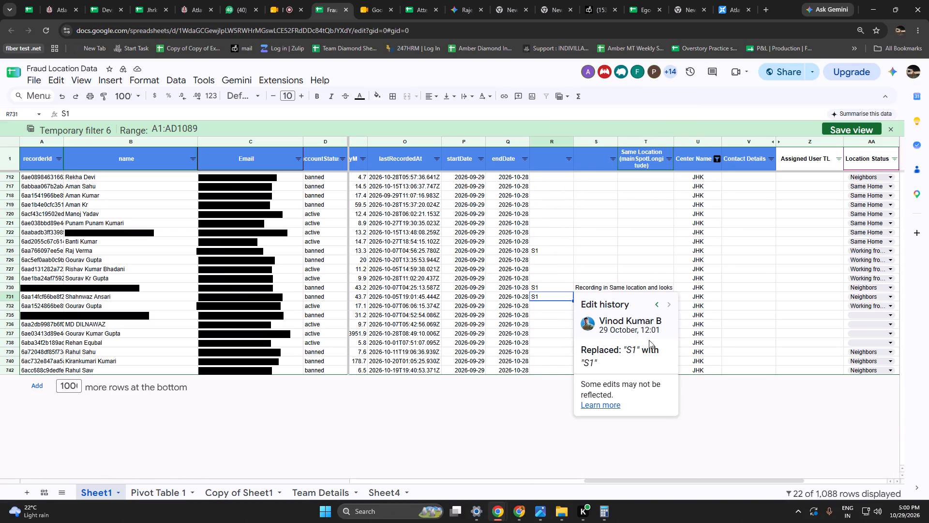
pyautogui.click(740, 407)
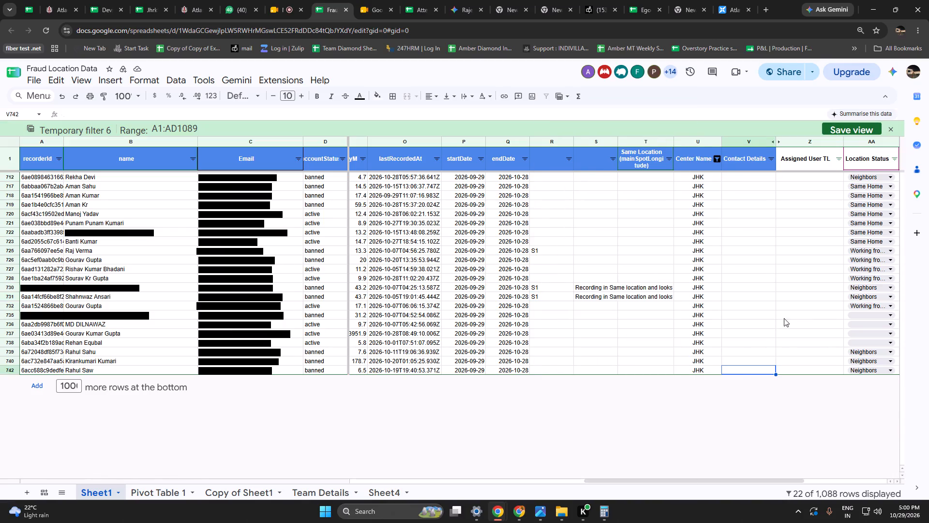
# Set row 732's Location Status to Same Home.
pyautogui.click(538, 305)
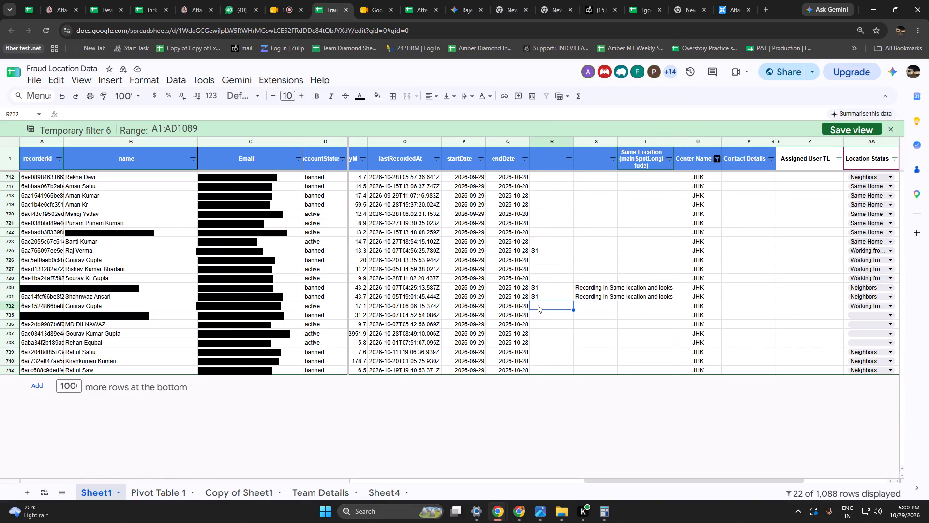
pyautogui.press('Right')
pyautogui.press('Right')
pyautogui.press('Right')
pyautogui.press('Right')
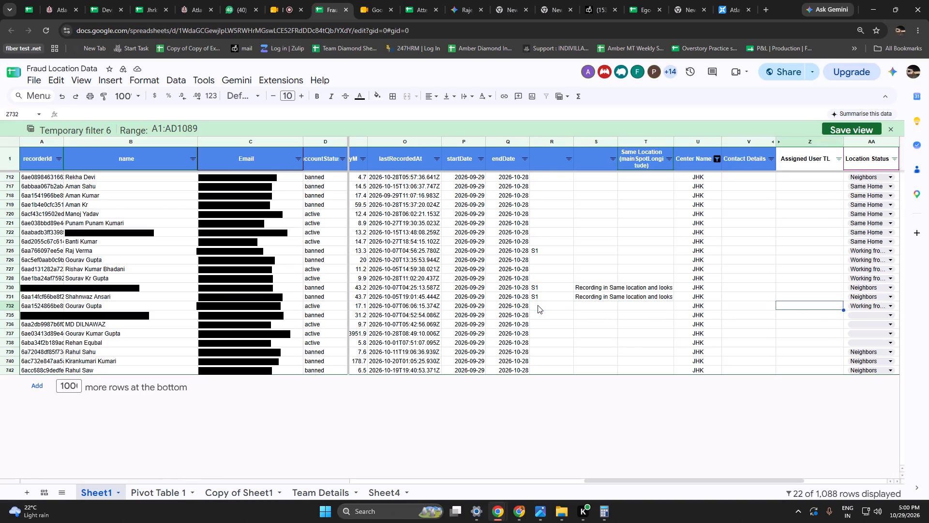
pyautogui.press('Right')
pyautogui.press('Right')
pyautogui.press('Right')
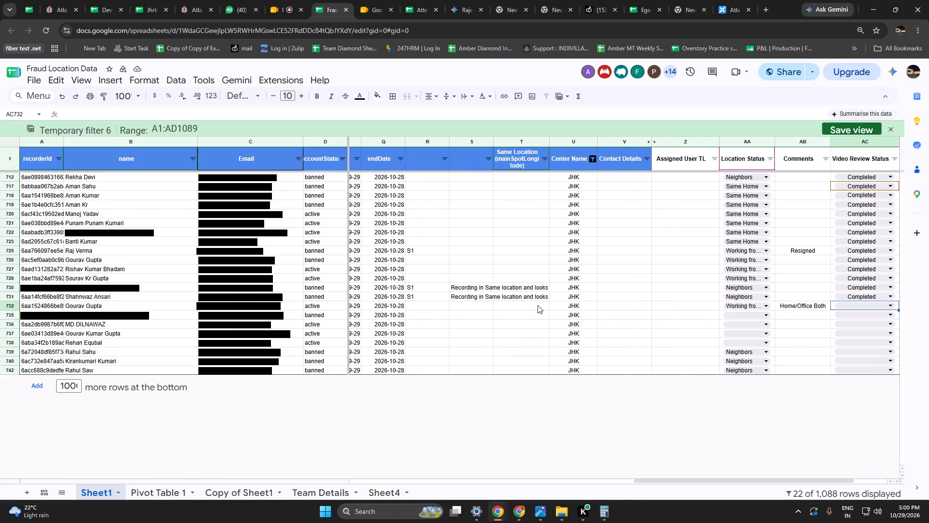
pyautogui.click(749, 304)
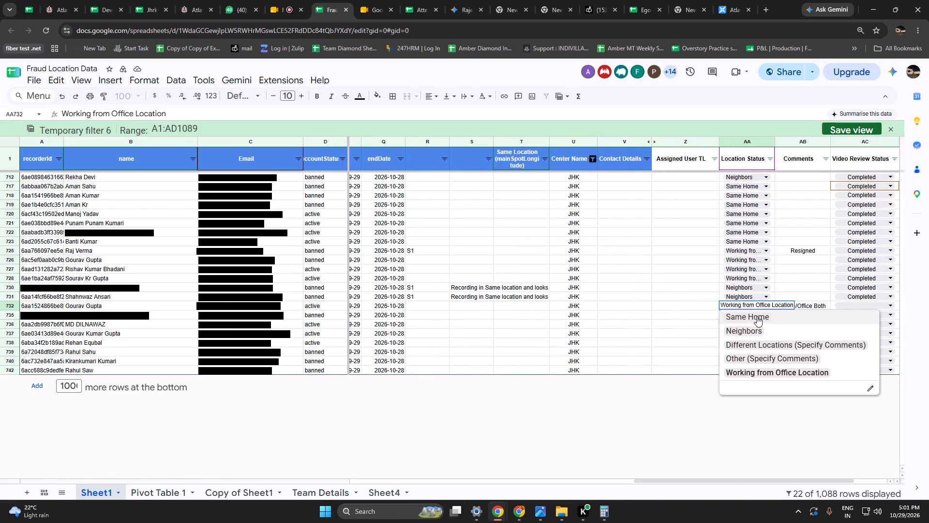
pyautogui.click(757, 316)
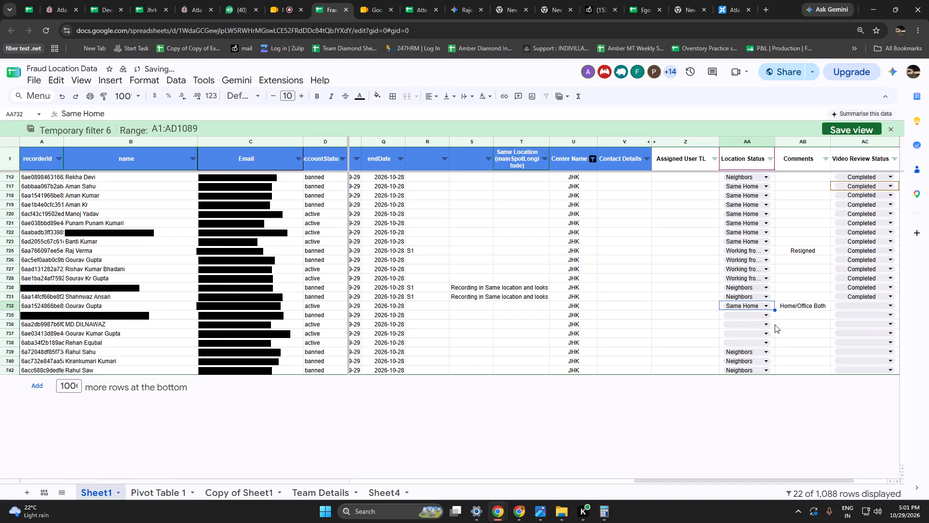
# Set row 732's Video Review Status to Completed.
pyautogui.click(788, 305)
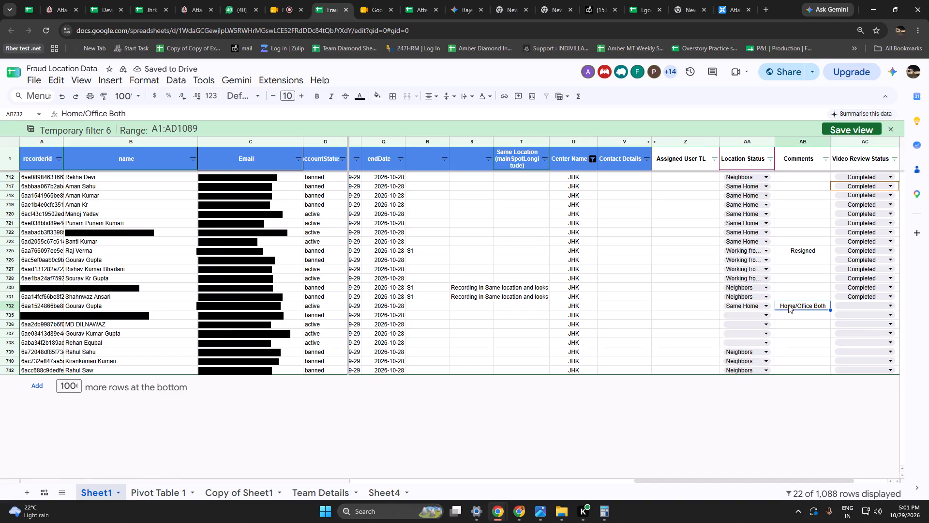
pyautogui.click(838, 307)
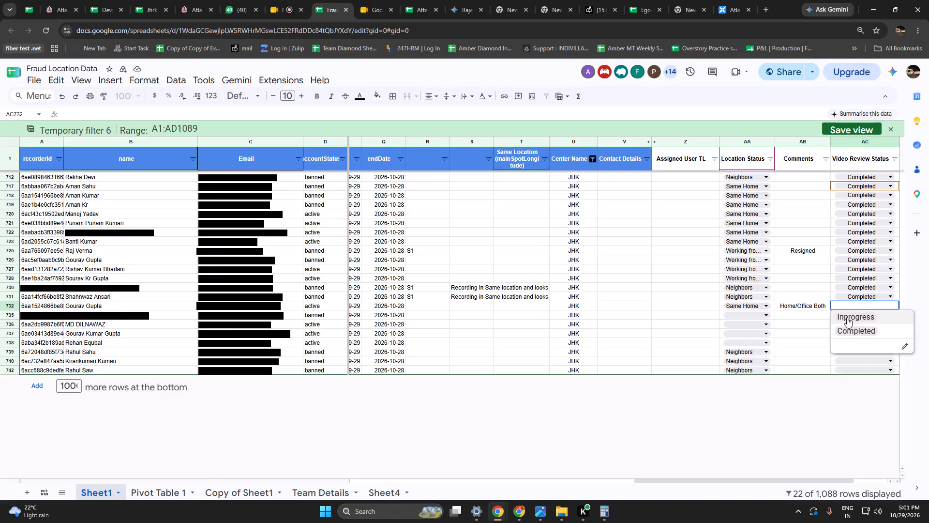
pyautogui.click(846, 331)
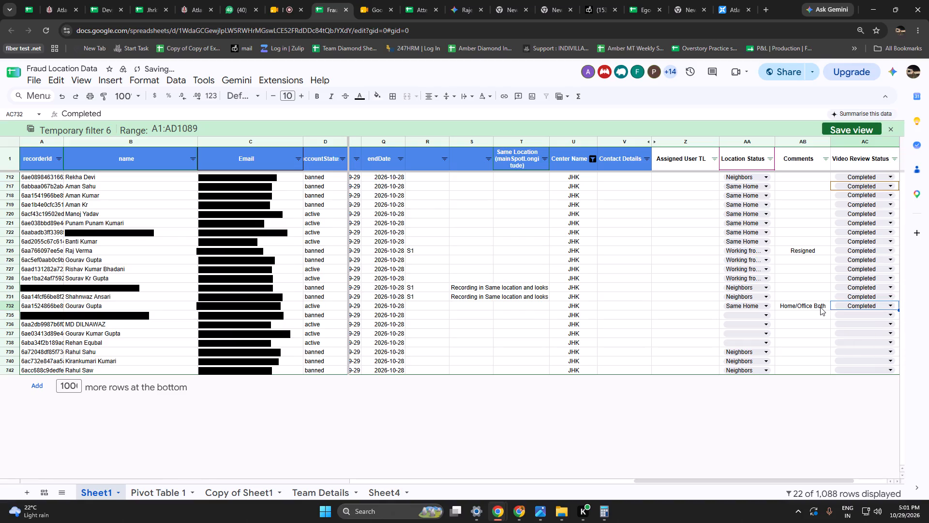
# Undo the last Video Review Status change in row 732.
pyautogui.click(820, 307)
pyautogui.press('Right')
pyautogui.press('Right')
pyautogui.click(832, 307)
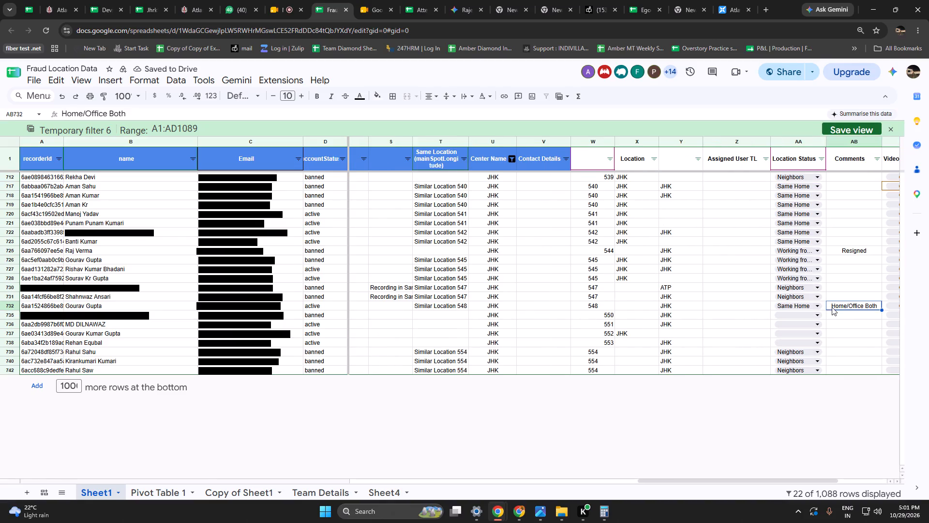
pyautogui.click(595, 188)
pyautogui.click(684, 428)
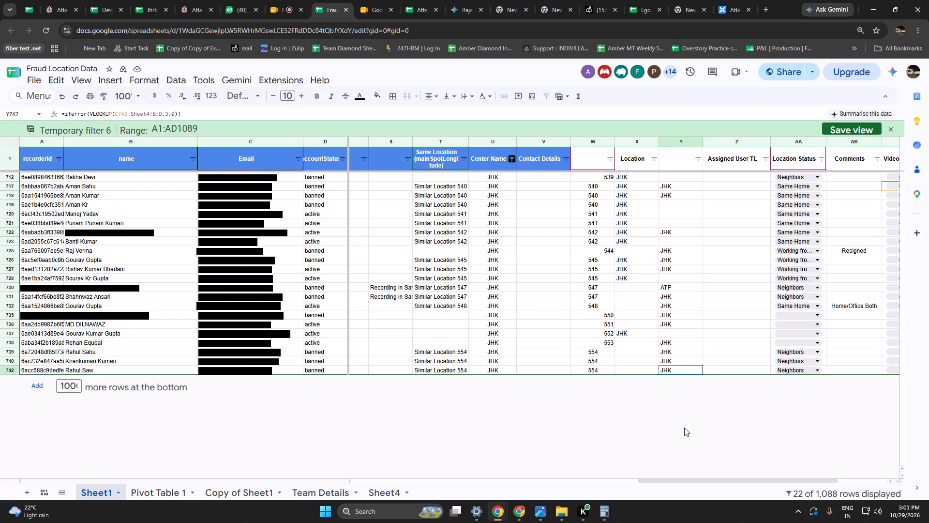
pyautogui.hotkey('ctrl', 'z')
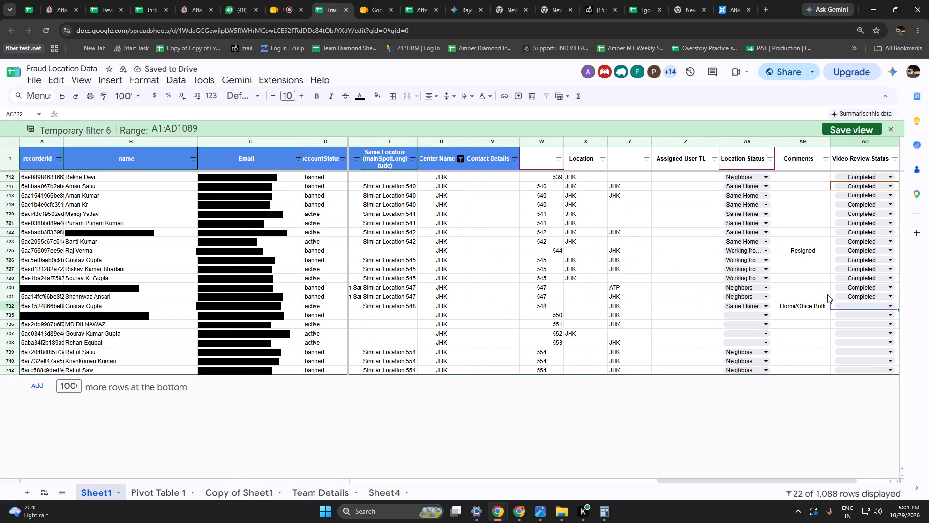
# Set row 732's Video Review Status to Completed.
pyautogui.click(794, 304)
pyautogui.press('Right')
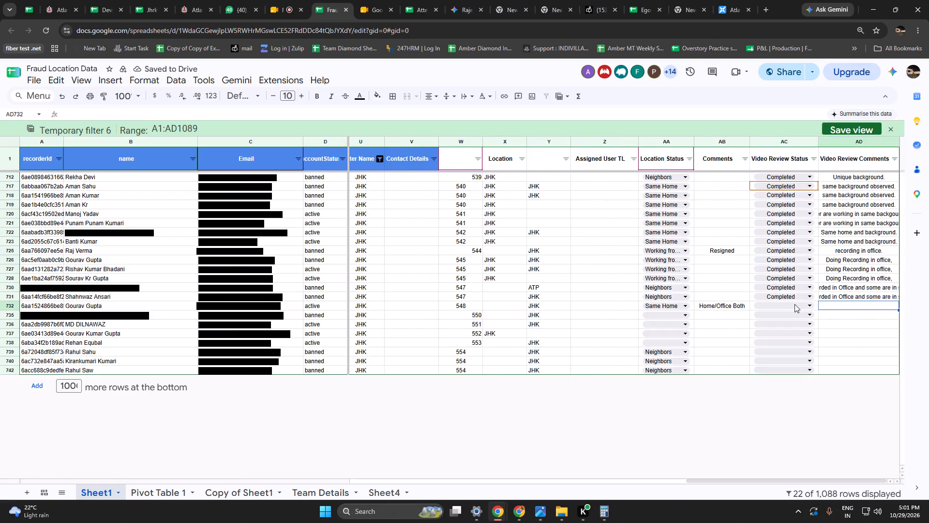
pyautogui.click(794, 304)
pyautogui.click(765, 334)
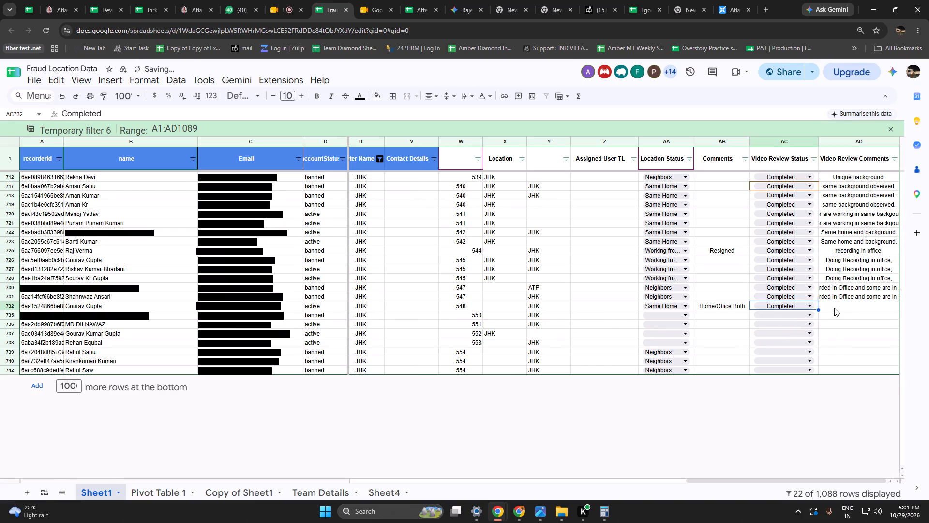
# Enter "It looks normal vedios / some of vedios are same background because it is recorded in office." as row 732's Video Review Comments.
pyautogui.click(838, 307)
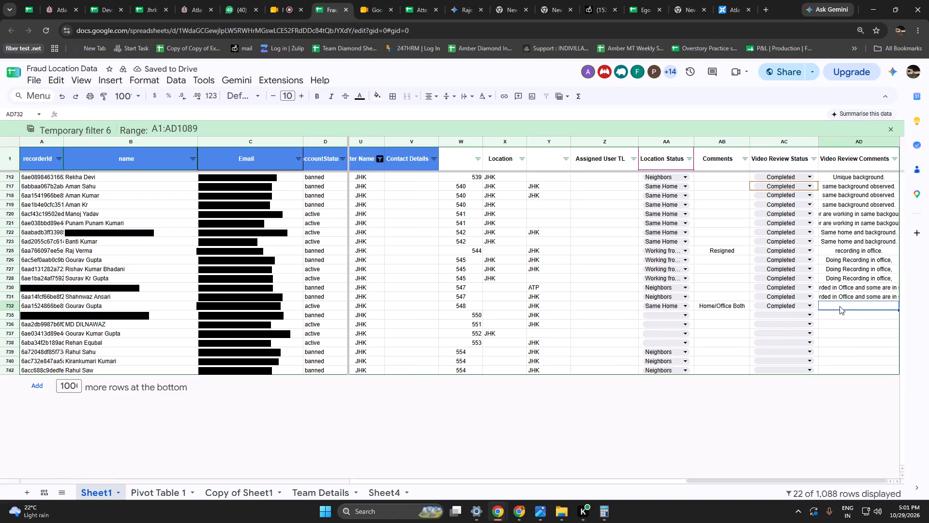
pyautogui.hotkey('shift', 'f')
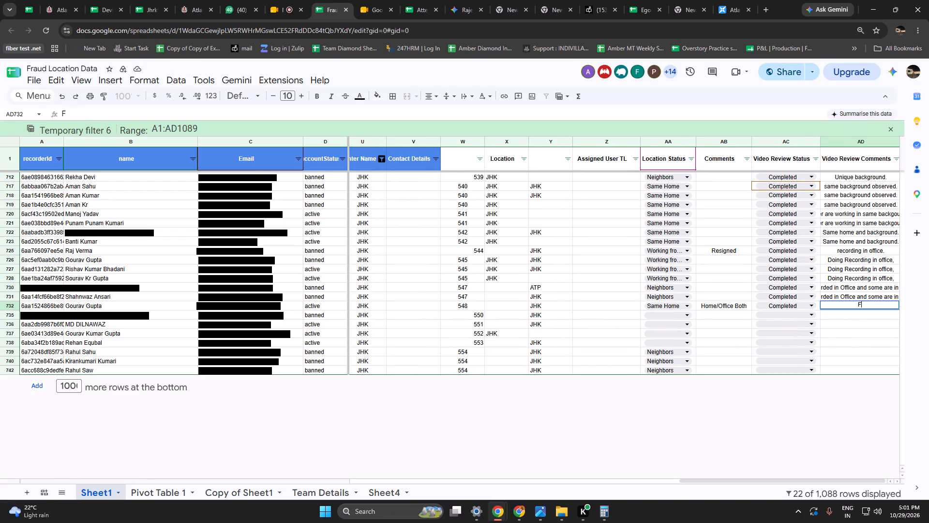
pyautogui.press('BackSpace')
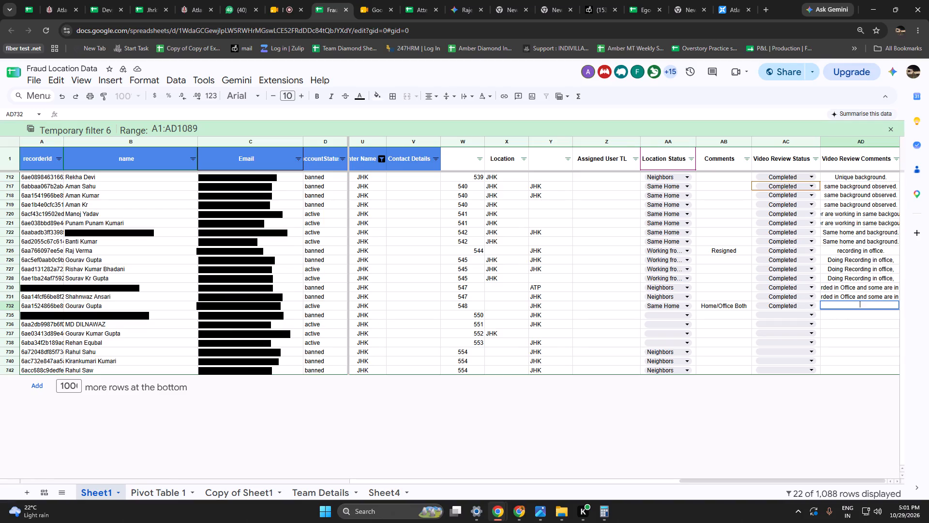
pyautogui.write('It')
pyautogui.press('space')
pyautogui.write('looks')
pyautogui.press('space')
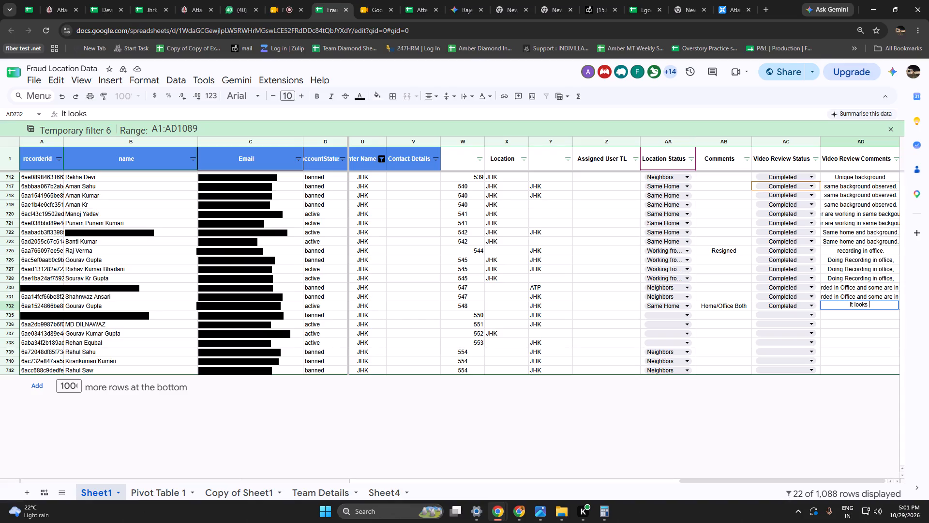
pyautogui.write('normal vedios')
pyautogui.press('space')
pyautogui.write('noting')
pyautogui.press('space')
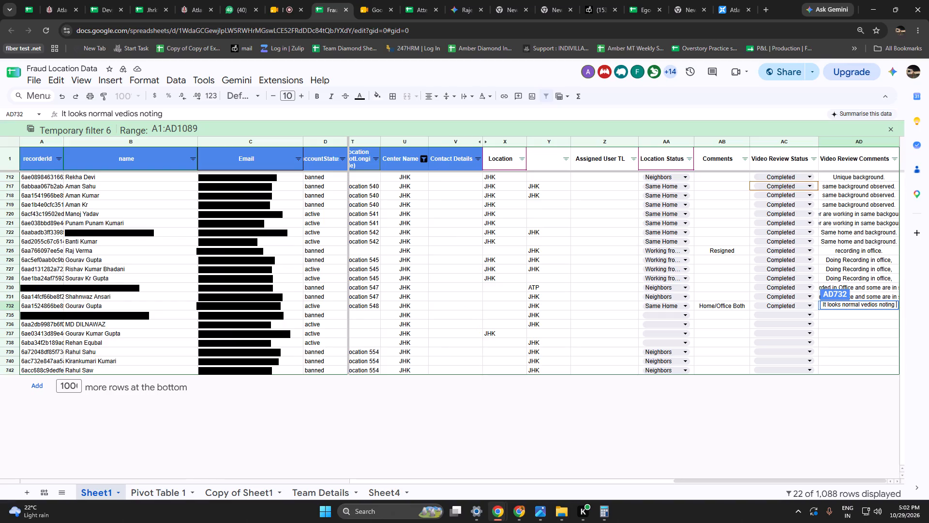
pyautogui.press('BackSpace')
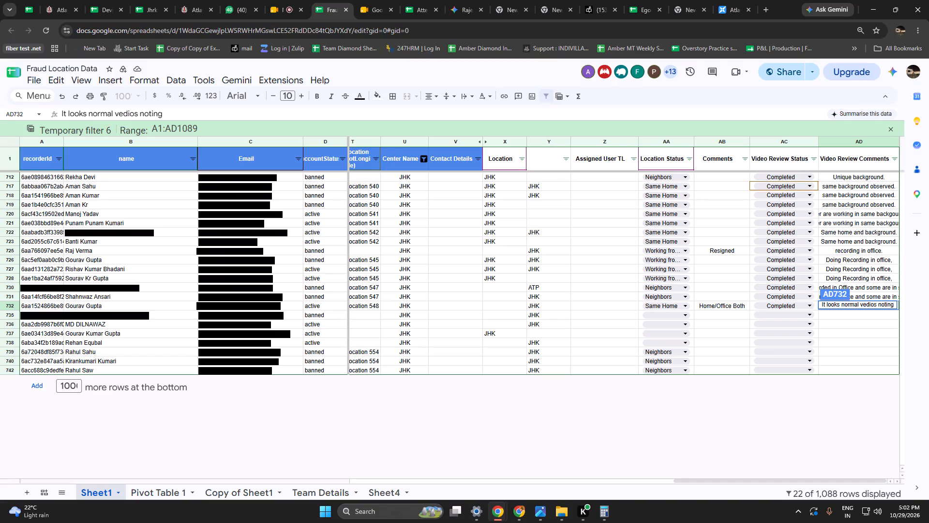
pyautogui.press('space')
pyautogui.press('BackSpace')
pyautogui.press('space')
pyautogui.write('uniw')
pyautogui.press('BackSpace')
pyautogui.press('q')
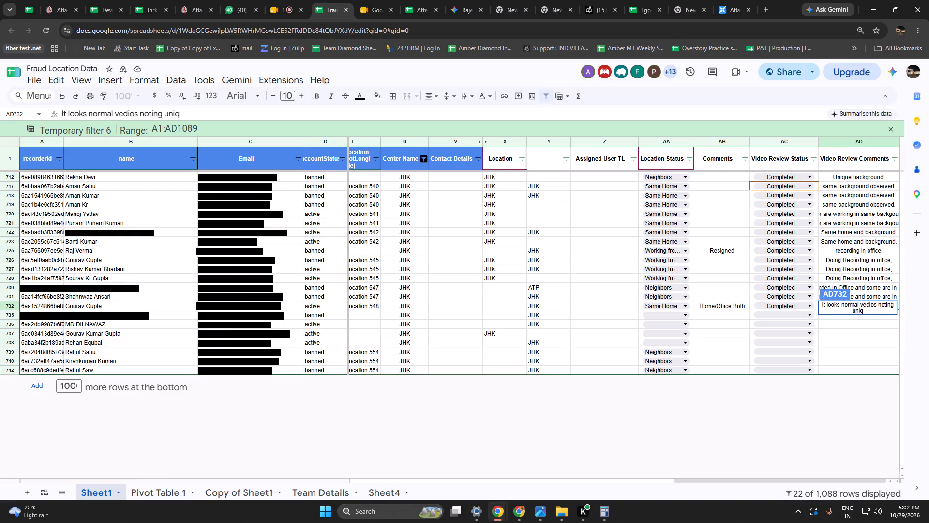
pyautogui.write('ew')
pyautogui.press('BackSpace')
pyautogui.press('BackSpace')
pyautogui.press('BackSpace')
pyautogui.press('BackSpace')
pyautogui.press('BackSpace')
pyautogui.press('BackSpace')
pyautogui.press('BackSpace')
pyautogui.press('BackSpace')
pyautogui.press('BackSpace')
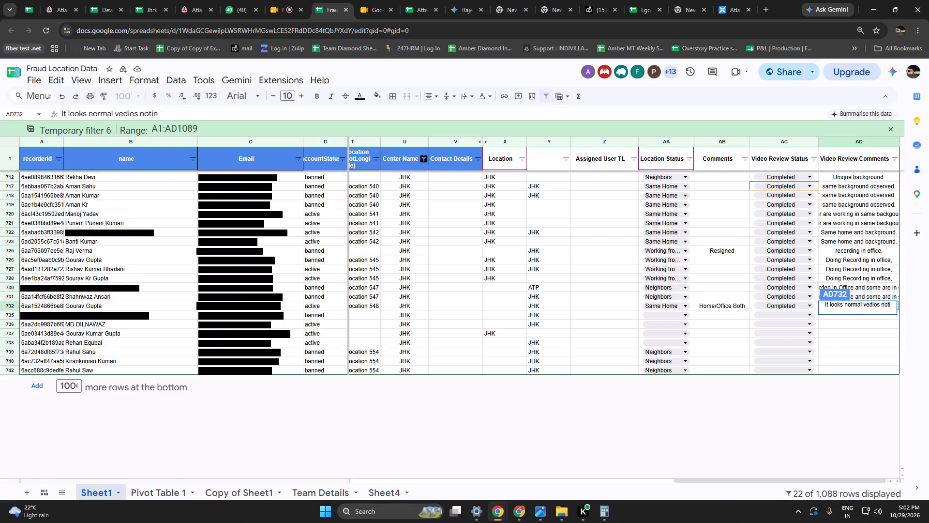
pyautogui.press('BackSpace')
pyautogui.press('BackSpace')
pyautogui.press('BackSpace')
pyautogui.press('BackSpace')
pyautogui.press('a')
pyautogui.press('BackSpace')
pyautogui.press('space')
pyautogui.write('/ some of vedios')
pyautogui.press('space')
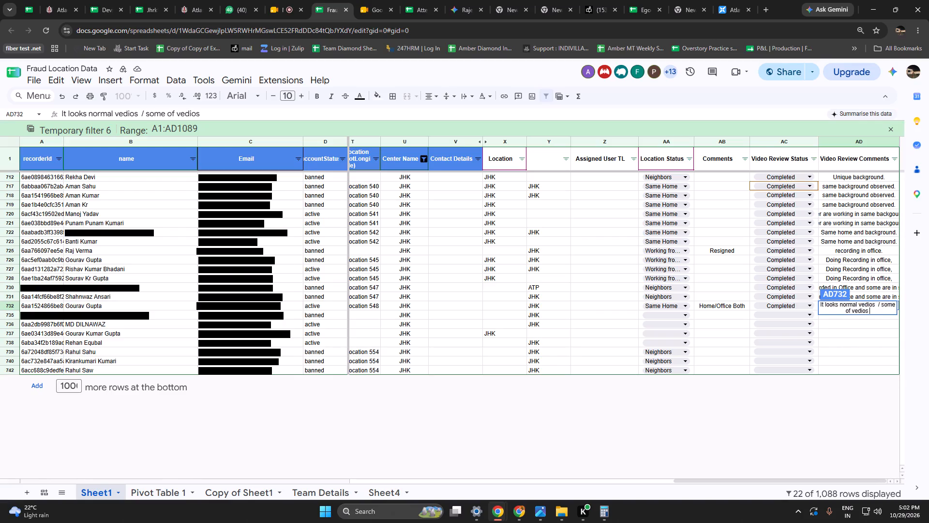
pyautogui.write('are')
pyautogui.press('space')
pyautogui.write('same')
pyautogui.press('space')
pyautogui.write('background')
pyautogui.press('space')
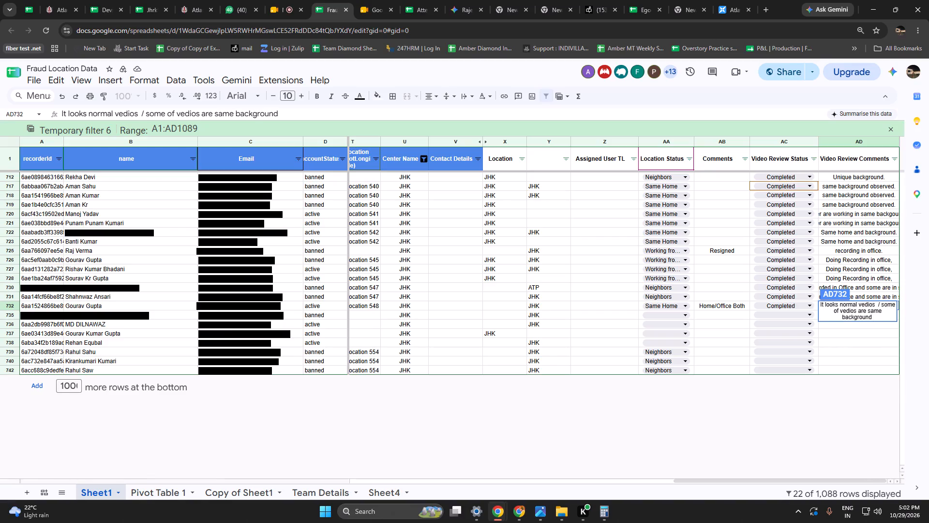
pyautogui.write('bcz')
pyautogui.press('space')
pyautogui.write('its')
pyautogui.press('space')
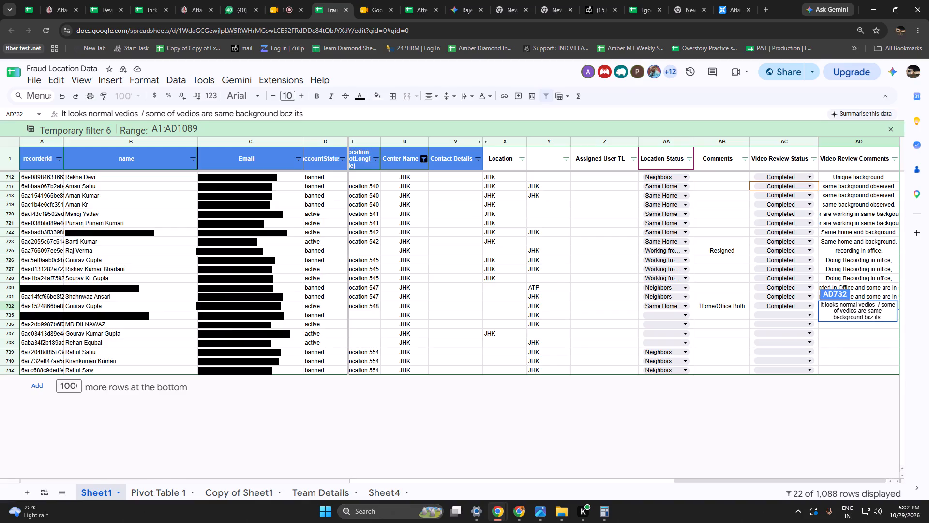
pyautogui.press('BackSpace')
pyautogui.press('BackSpace')
pyautogui.press('BackSpace')
pyautogui.press('BackSpace')
pyautogui.press('BackSpace')
pyautogui.press('BackSpace')
pyautogui.press('e')
pyautogui.press('BackSpace')
pyautogui.press('BackSpace')
pyautogui.write('ee')
pyautogui.press('BackSpace')
pyautogui.write('cause it is er')
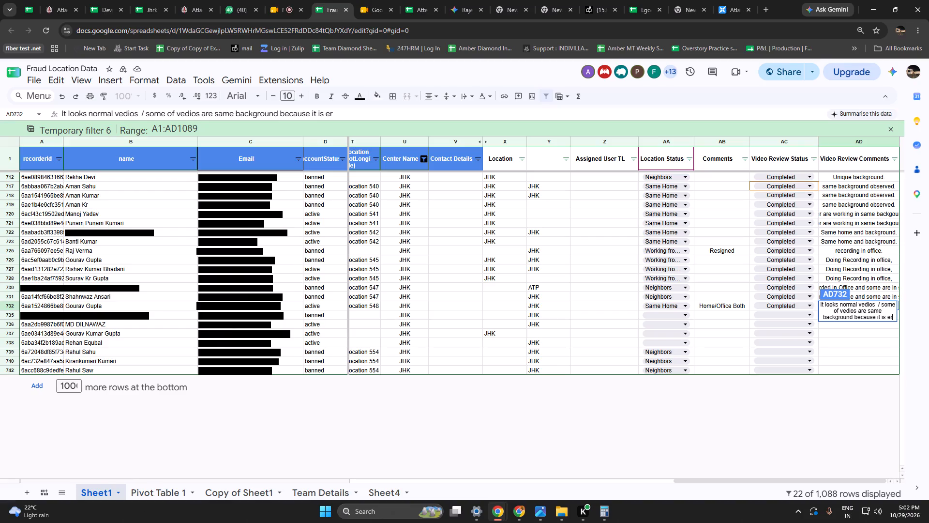
pyautogui.press('BackSpace')
pyautogui.press('BackSpace')
pyautogui.write('recorded in off')
pyautogui.write('ice')
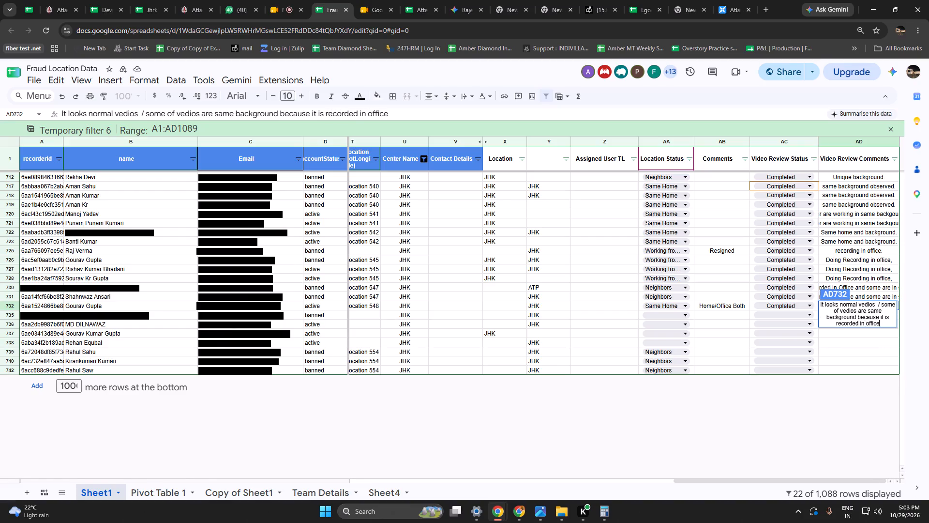
pyautogui.press('.')
pyautogui.press('Return')
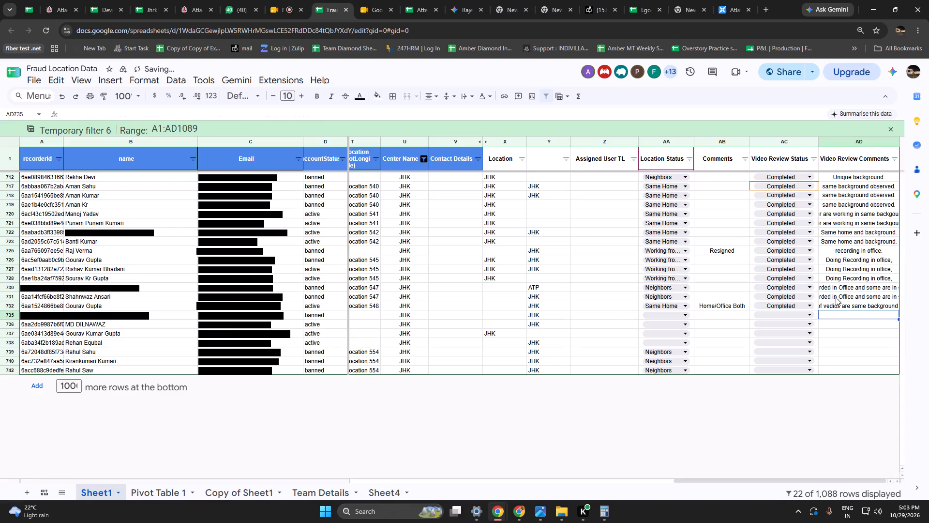
# Examine the similar-location cells of rows 725, 732 and 735 to 738, row 725's comment, and the account statuses of rows 735 to 738.
pyautogui.click(372, 304)
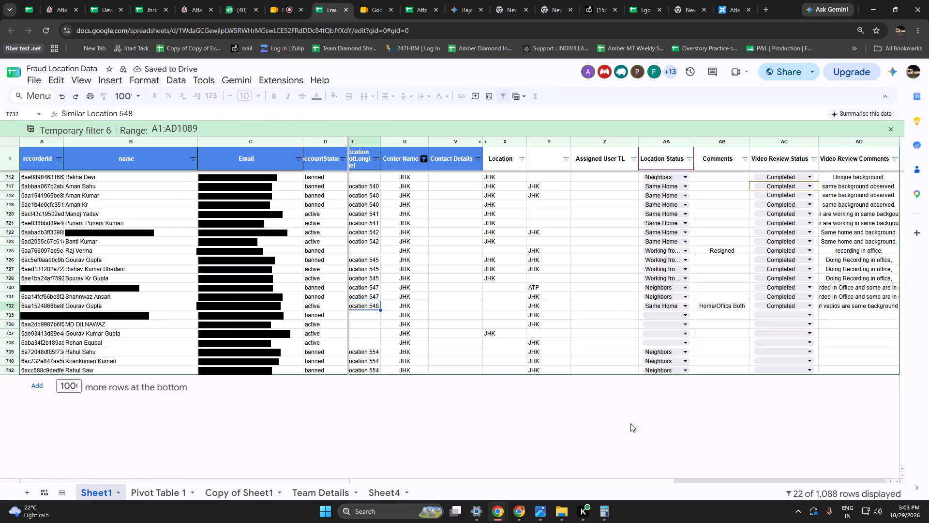
pyautogui.click(361, 253)
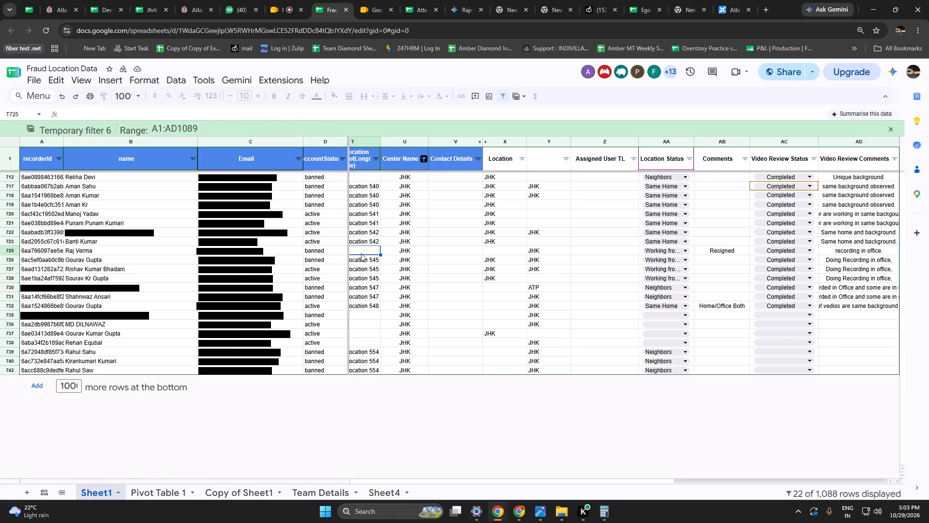
pyautogui.click(720, 252)
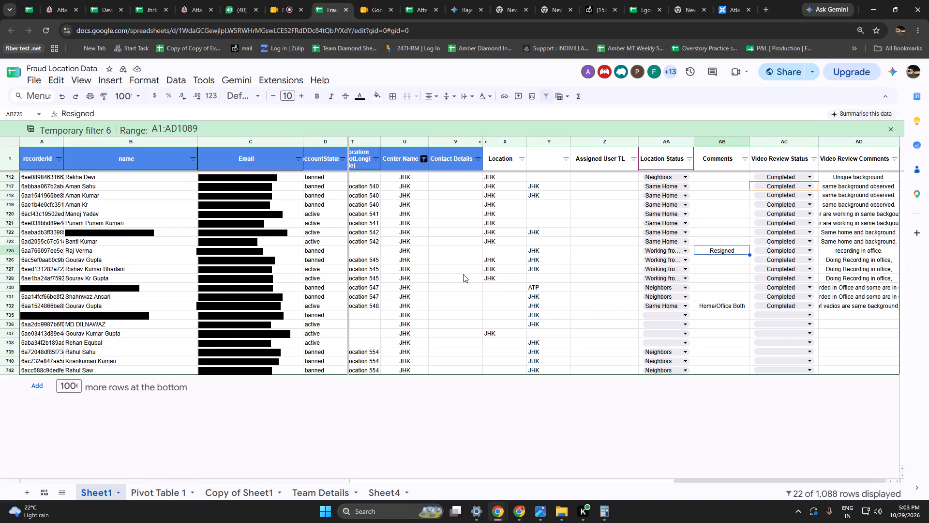
pyautogui.moveTo(368, 313); pyautogui.dragTo(367, 327)
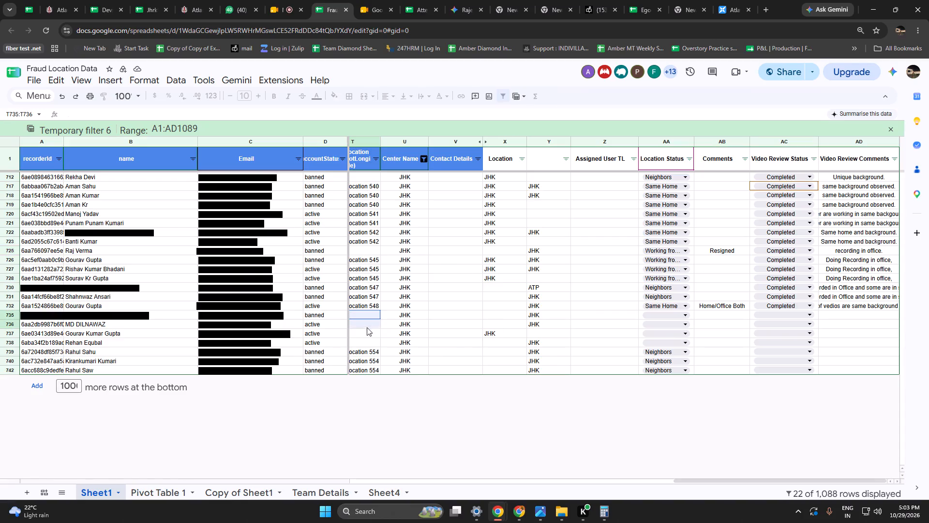
pyautogui.moveTo(367, 327); pyautogui.dragTo(365, 340)
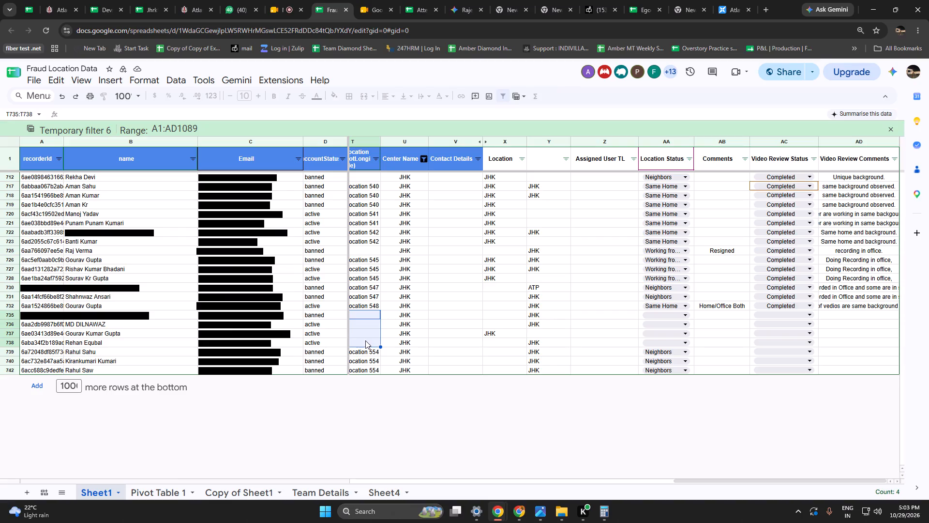
pyautogui.moveTo(292, 316); pyautogui.dragTo(294, 320)
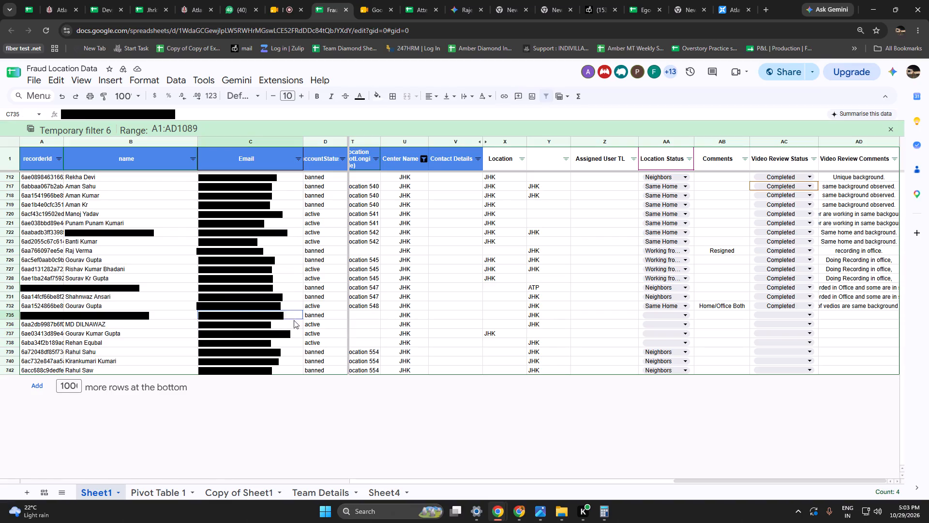
pyautogui.moveTo(294, 320); pyautogui.dragTo(332, 343)
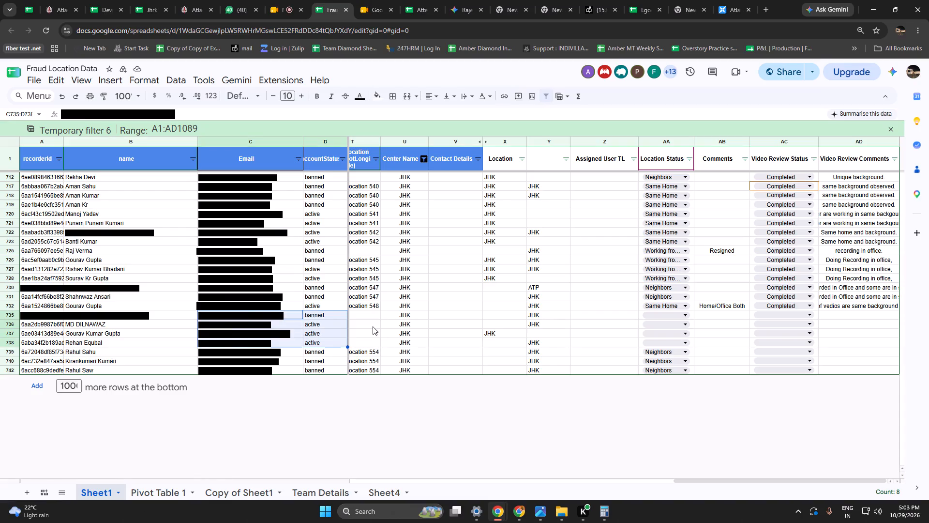
# Set row 735's Location Status to Working from Office Location.
pyautogui.click(365, 314)
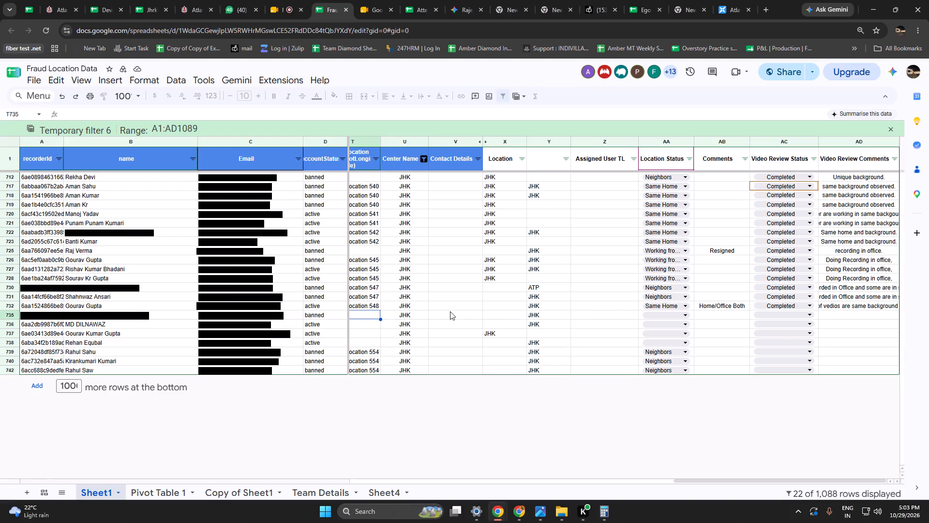
pyautogui.press('Right')
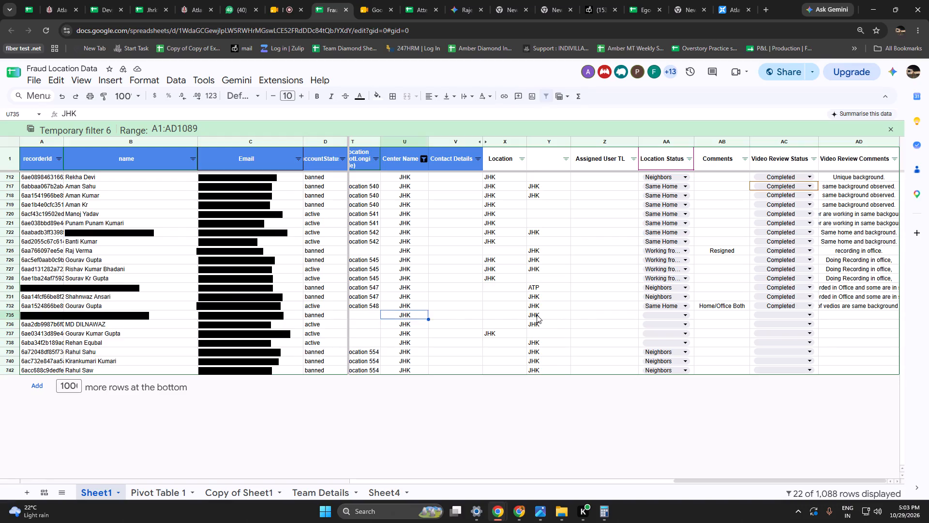
pyautogui.press('Right')
pyautogui.press('Right')
pyautogui.press('Right')
pyautogui.press('Right')
pyautogui.press('Right')
pyautogui.press('Right')
pyautogui.press('Left')
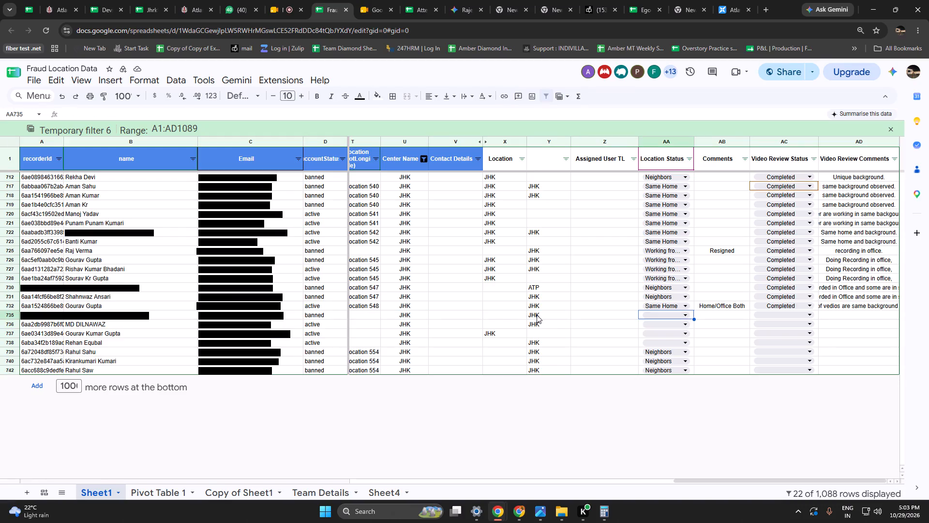
pyautogui.click(662, 314)
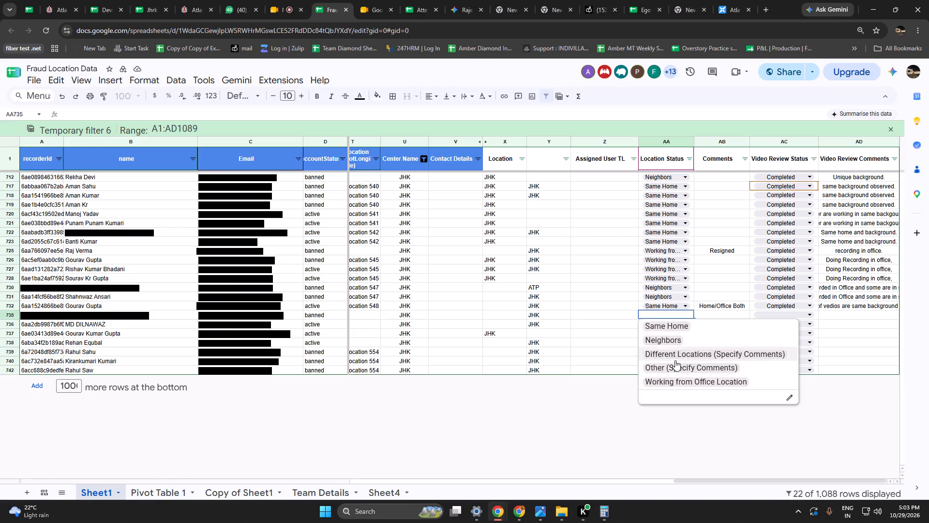
pyautogui.click(675, 381)
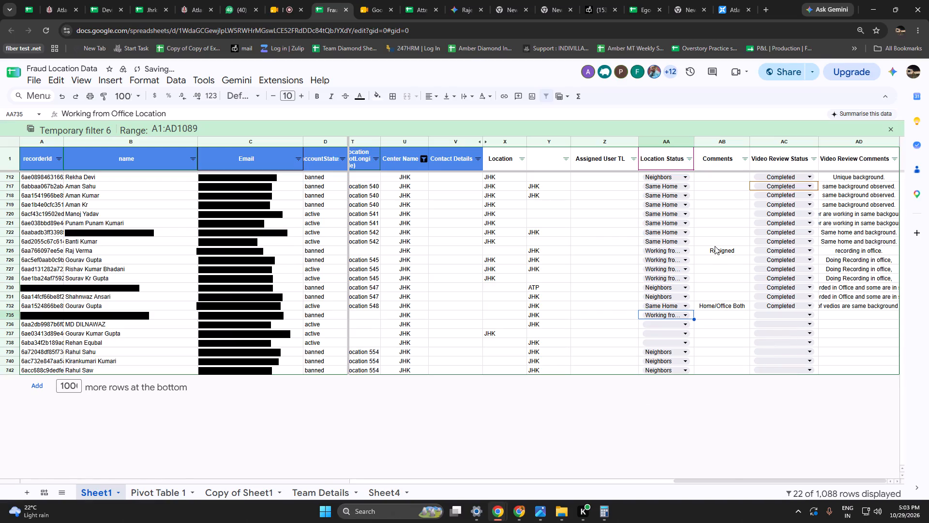
# Copy the comment "Resigned" from row 725 into row 735's Comments cell.
pyautogui.click(719, 254)
pyautogui.hotkey('ctrl', 'c')
pyautogui.click(707, 315)
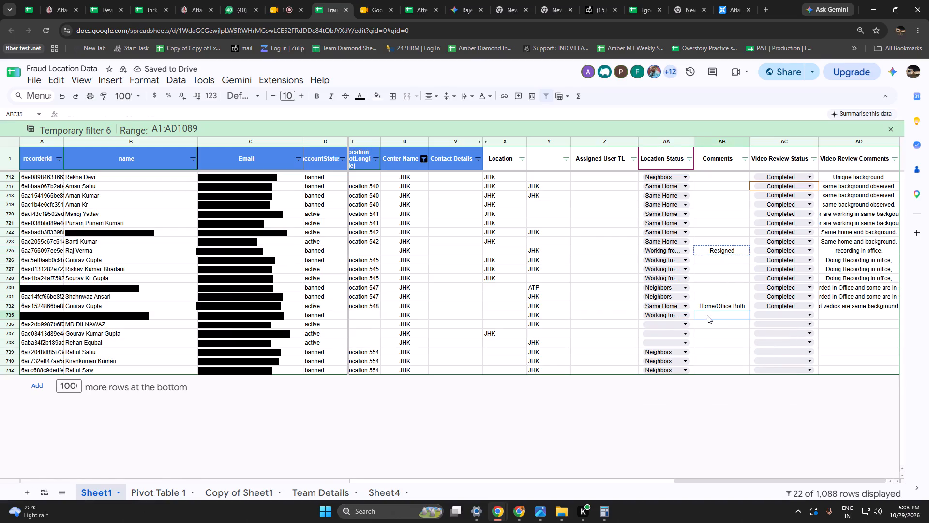
pyautogui.hotkey('ctrl', 'v')
# Set row 735's Video Review Status to Completed.
pyautogui.click(774, 312)
pyautogui.click(776, 335)
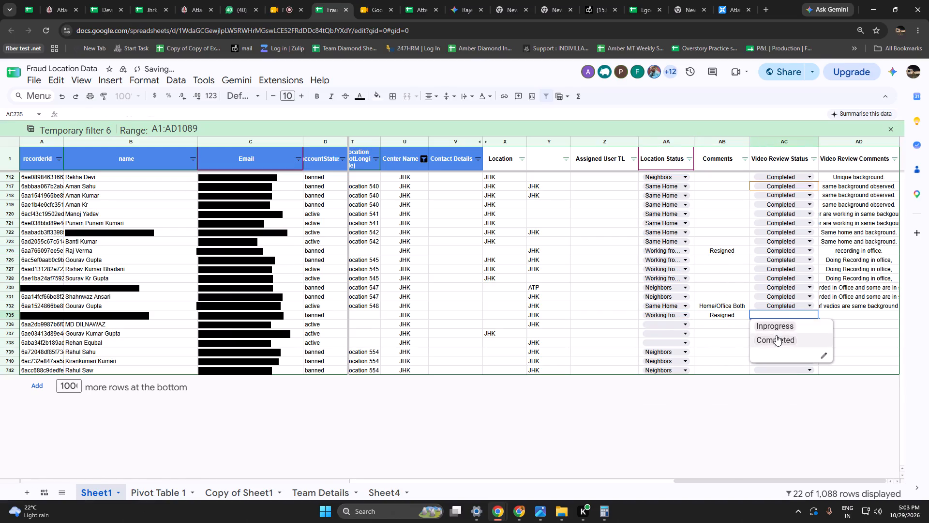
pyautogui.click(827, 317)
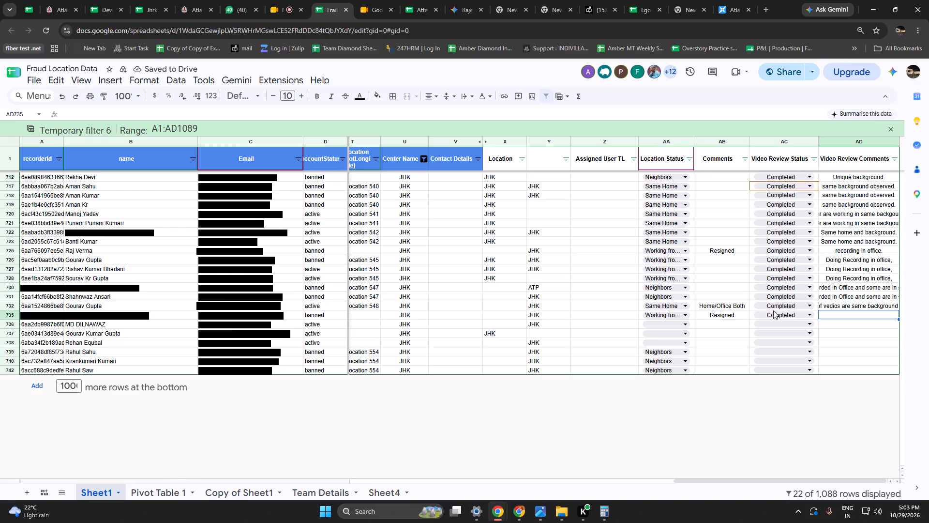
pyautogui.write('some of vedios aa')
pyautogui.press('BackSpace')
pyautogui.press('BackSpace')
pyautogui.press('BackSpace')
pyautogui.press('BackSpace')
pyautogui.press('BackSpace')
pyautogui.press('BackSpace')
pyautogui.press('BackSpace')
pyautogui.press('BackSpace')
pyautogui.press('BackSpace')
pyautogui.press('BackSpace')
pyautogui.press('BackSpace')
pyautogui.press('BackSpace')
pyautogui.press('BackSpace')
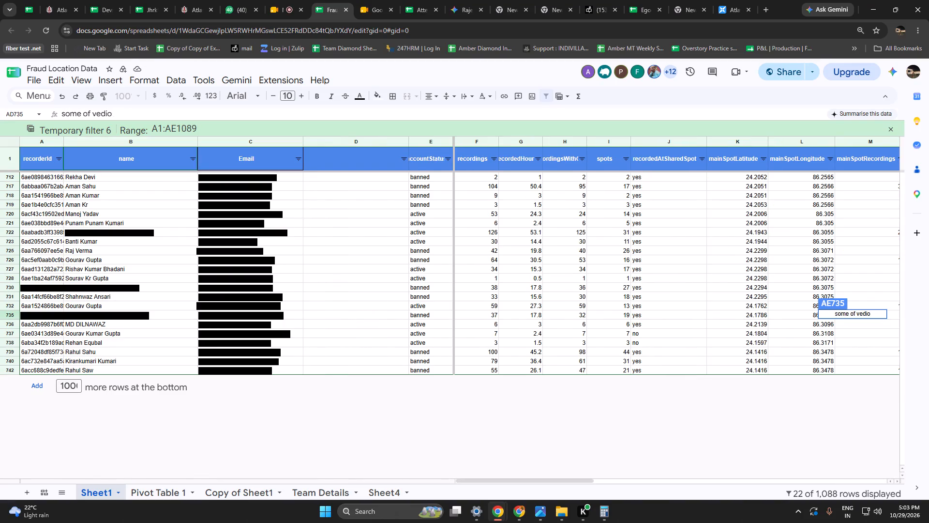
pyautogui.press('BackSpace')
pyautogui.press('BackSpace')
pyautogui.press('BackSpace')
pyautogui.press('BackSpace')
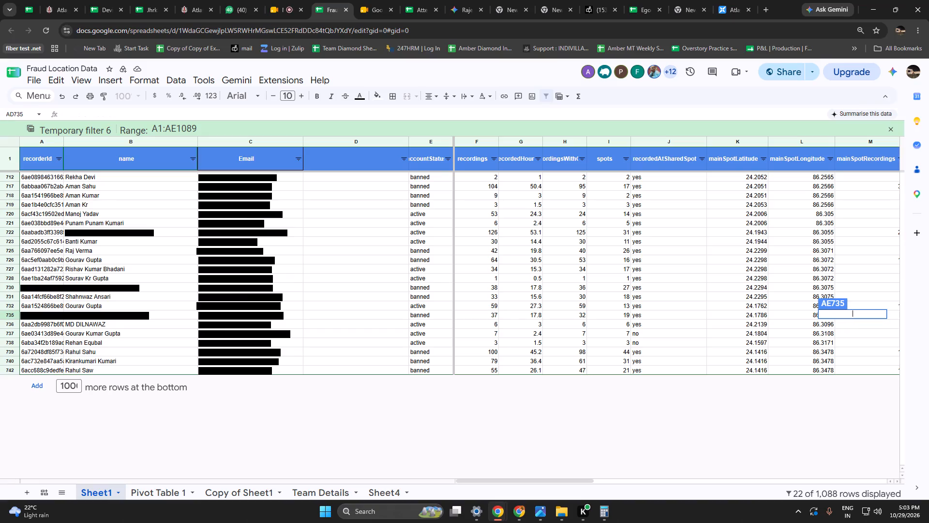
# Enter "most of vedios are recorded in office" as row 735's Video Review Comments.
pyautogui.press('Right')
pyautogui.press('Right')
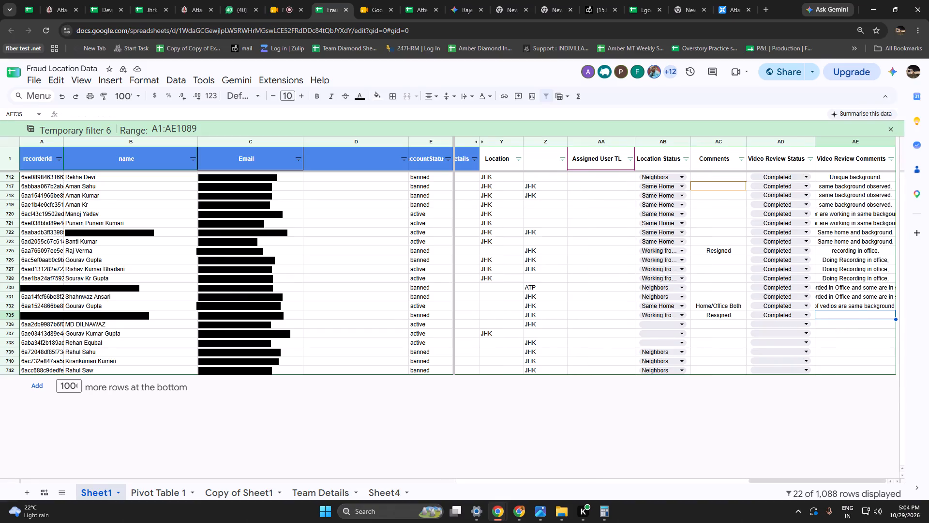
pyautogui.write('mos')
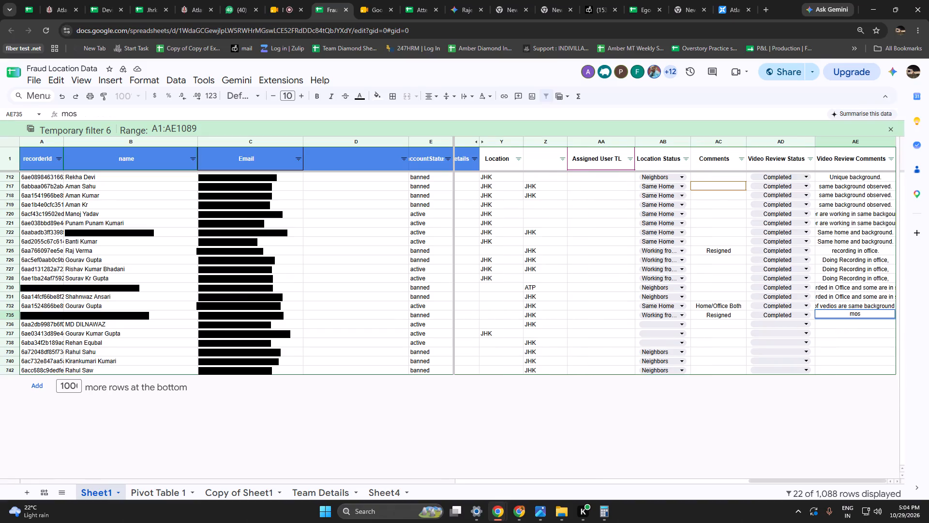
pyautogui.write('t of vedios are in office')
pyautogui.press('space')
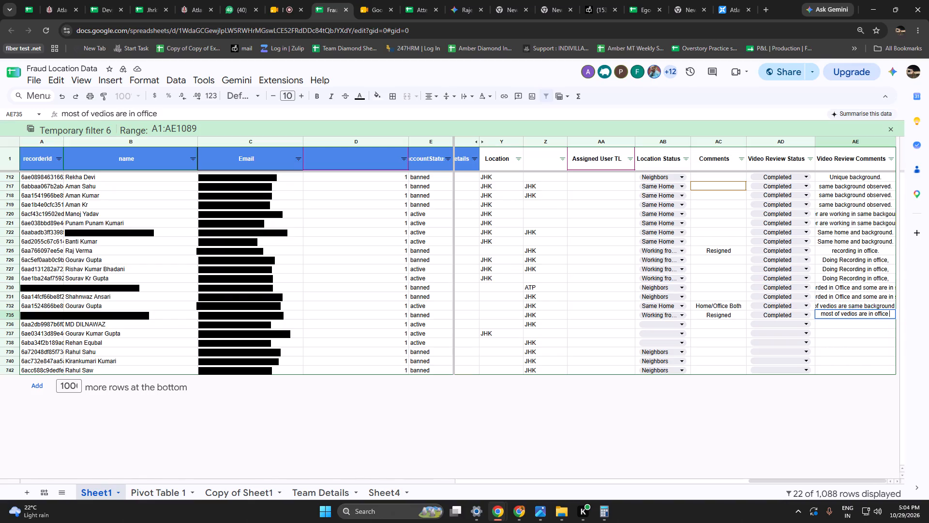
pyautogui.press('BackSpace')
pyautogui.press('BackSpace')
pyautogui.press('BackSpace')
pyautogui.press('BackSpace')
pyautogui.press('BackSpace')
pyautogui.press('BackSpace')
pyautogui.press('BackSpace')
pyautogui.press('BackSpace')
pyautogui.press('BackSpace')
pyautogui.press('BackSpace')
pyautogui.write('recorded in office')
pyautogui.press('space')
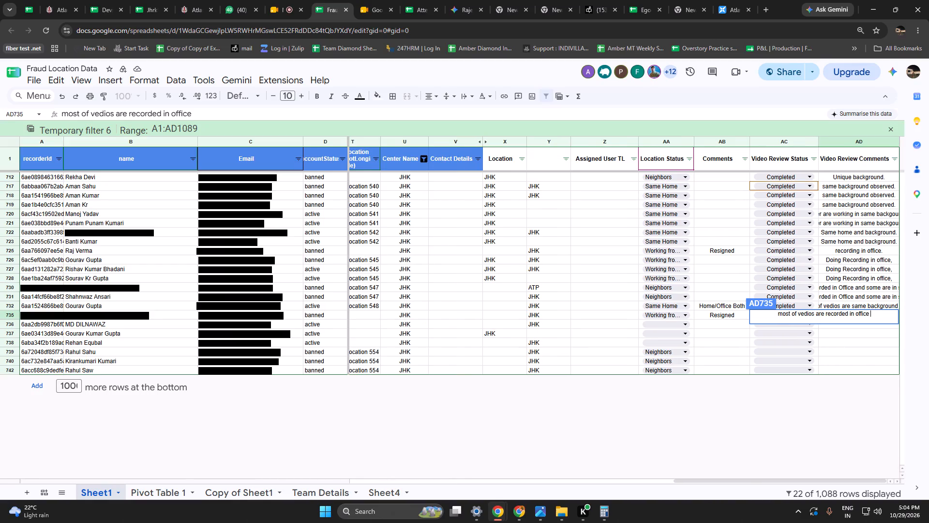
pyautogui.press('Return')
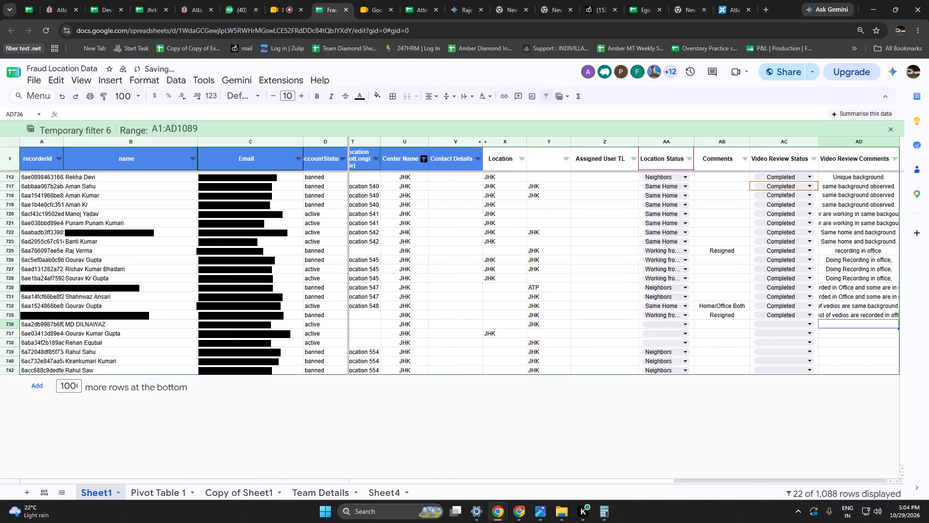
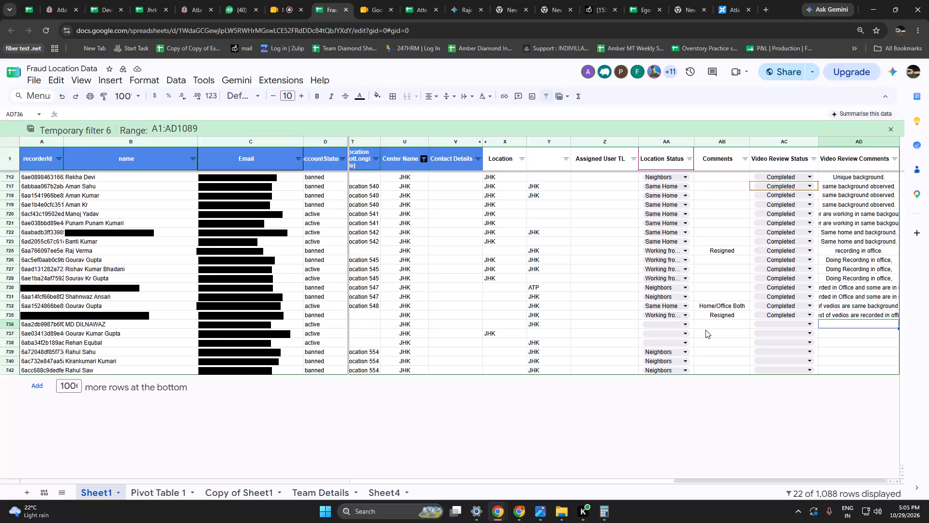
# Examine row 736's main spot coordinates, recording dates, Same Location, Center Name and Location cells.
pyautogui.click(705, 330)
pyautogui.click(708, 320)
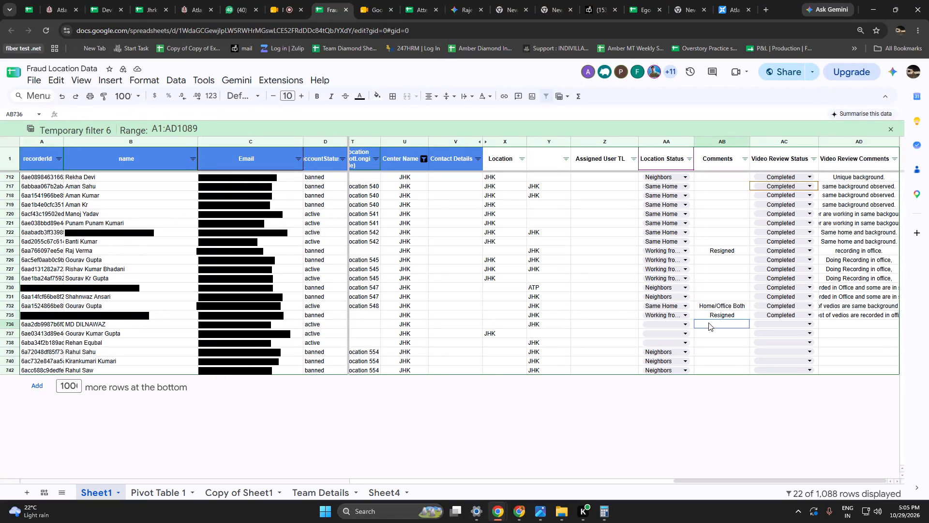
pyautogui.click(708, 323)
pyautogui.press('Left')
pyautogui.press('Left')
pyautogui.press('Left')
pyautogui.press('Left')
pyautogui.press('Left')
pyautogui.press('Left')
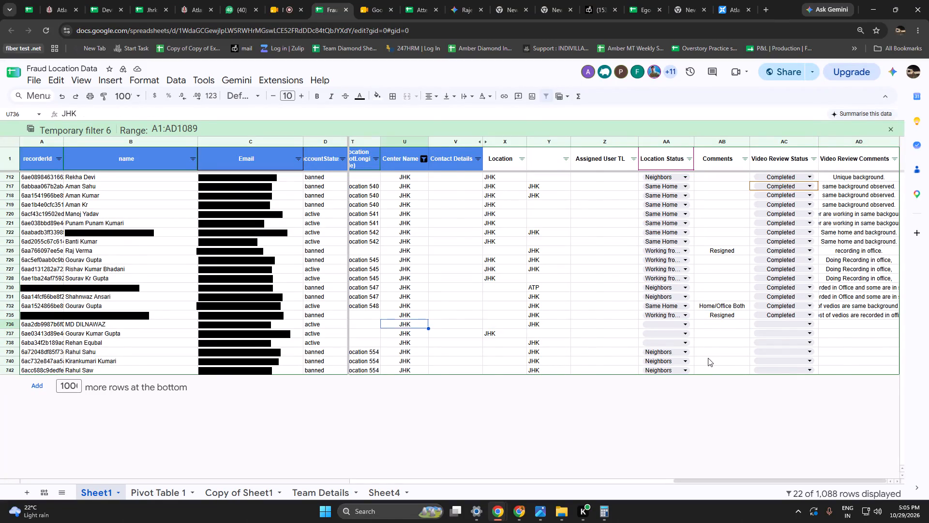
pyautogui.press('Left')
pyautogui.press('Left')
pyautogui.press('Left')
pyautogui.press('Left')
pyautogui.press('Left')
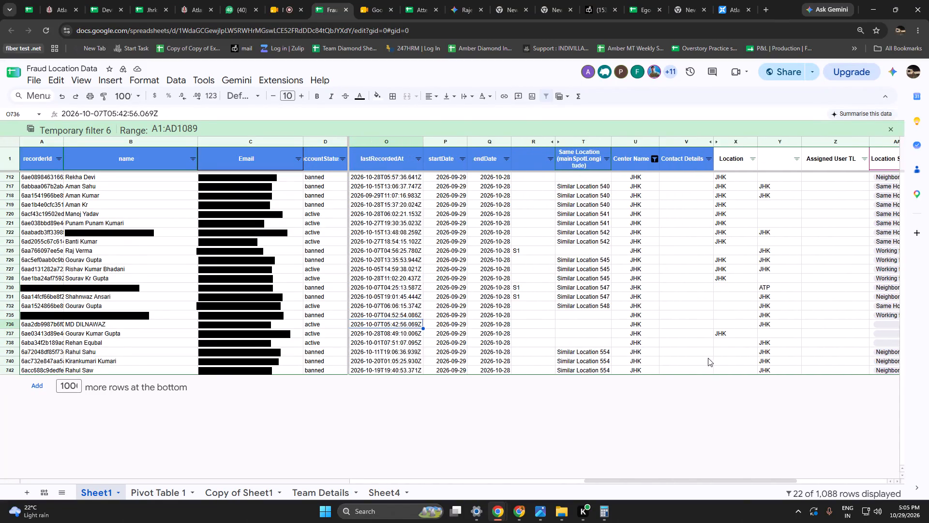
pyautogui.press('Left')
pyautogui.press('Left')
pyautogui.press('Left')
pyautogui.press('Left')
pyautogui.press('Left')
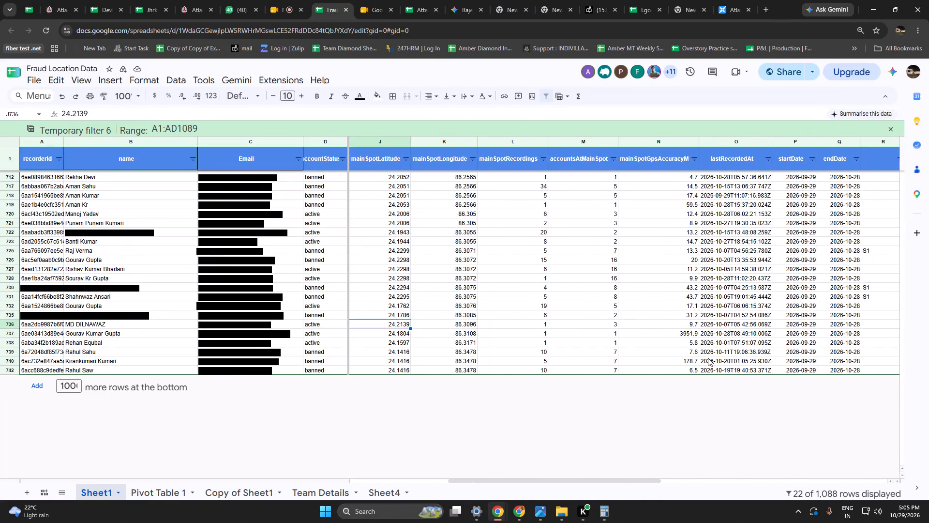
pyautogui.press('Left')
pyautogui.press('Right')
pyautogui.press('Right')
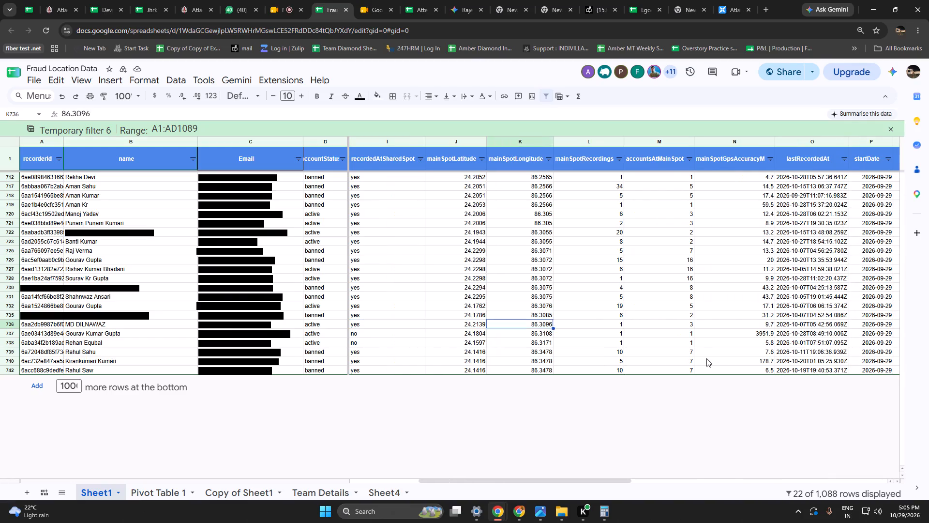
pyautogui.press('Right')
pyautogui.press('Right')
pyautogui.press('Right')
pyautogui.press('Right')
pyautogui.press('Right')
pyautogui.press('Right')
pyautogui.press('Right')
pyautogui.press('Right')
pyautogui.press('Right')
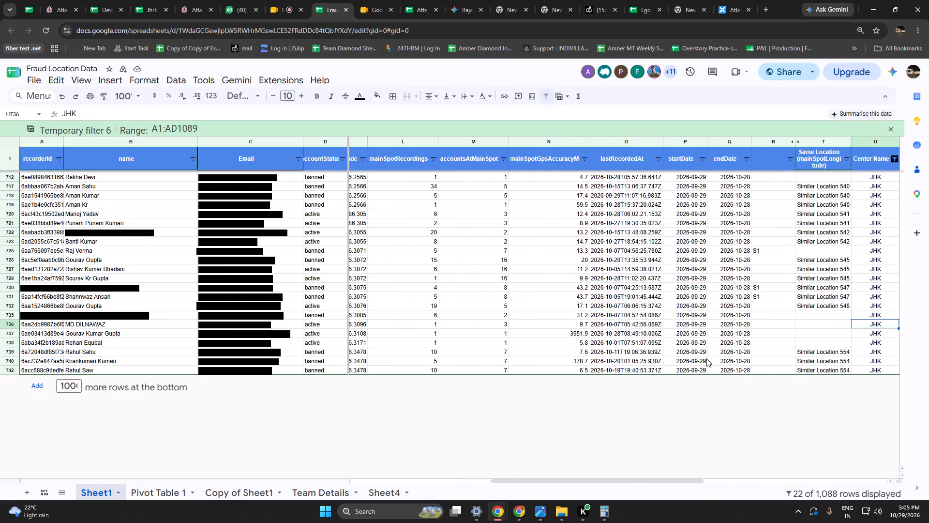
pyautogui.press('Right')
pyautogui.press('Right')
pyautogui.press('Left')
pyautogui.press('Left')
pyautogui.press('Left')
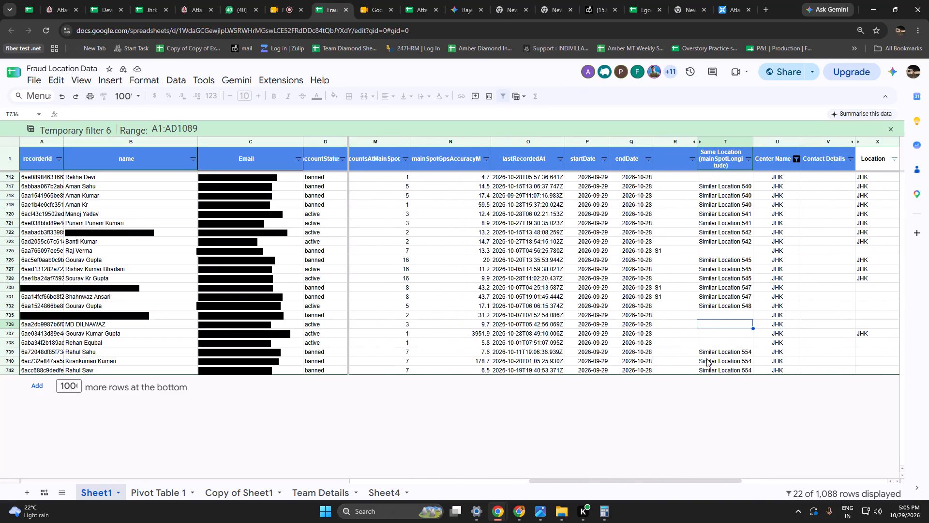
pyautogui.press('Right')
pyautogui.press('Right')
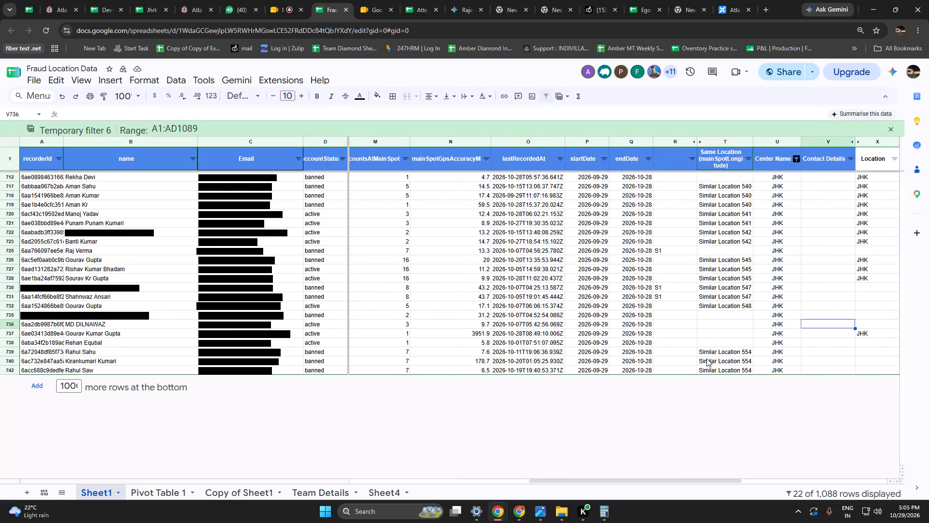
pyautogui.press('Right')
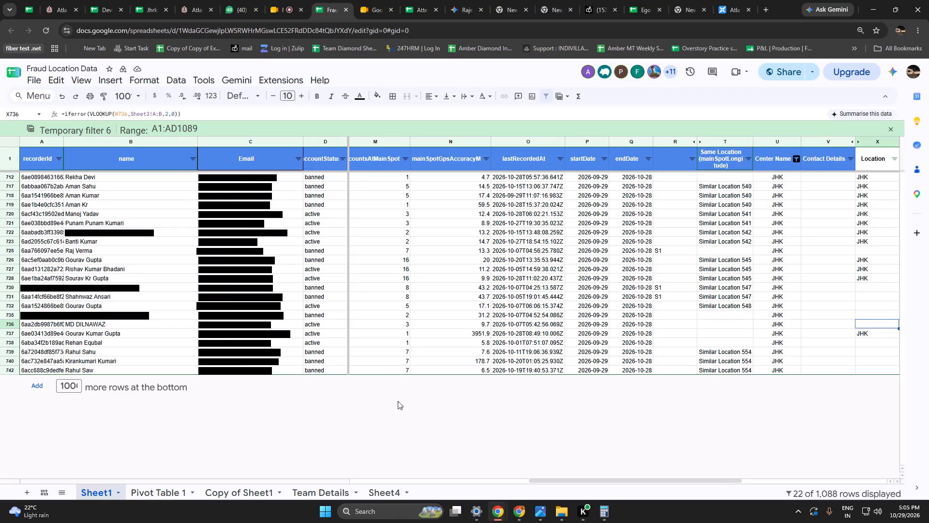
# Review row 736 again from its Email cell through the recording and location columns to Video Review Comments.
pyautogui.click(279, 324)
pyautogui.press('Right')
pyautogui.press('Right')
pyautogui.press('Right')
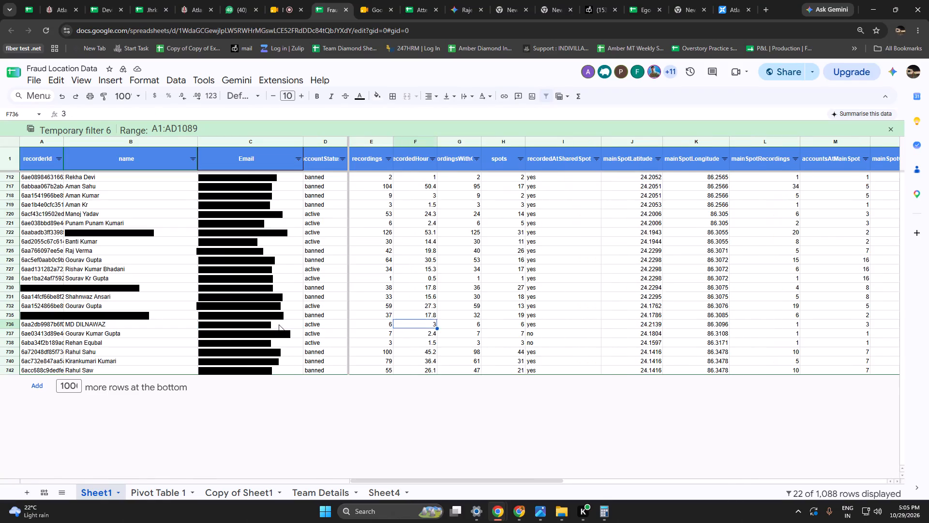
pyautogui.press('Right')
pyautogui.press('Right')
pyautogui.press('Right')
pyautogui.press('Right')
pyautogui.press('Right')
pyautogui.press('Right')
pyautogui.press('Right')
pyautogui.press('Right')
pyautogui.press('Right')
pyautogui.press('Right')
pyautogui.press('Right')
pyautogui.press('Right')
pyautogui.press('Right')
pyautogui.press('Right')
pyautogui.press('Right')
pyautogui.press('Right')
pyautogui.press('Right')
pyautogui.press('Right')
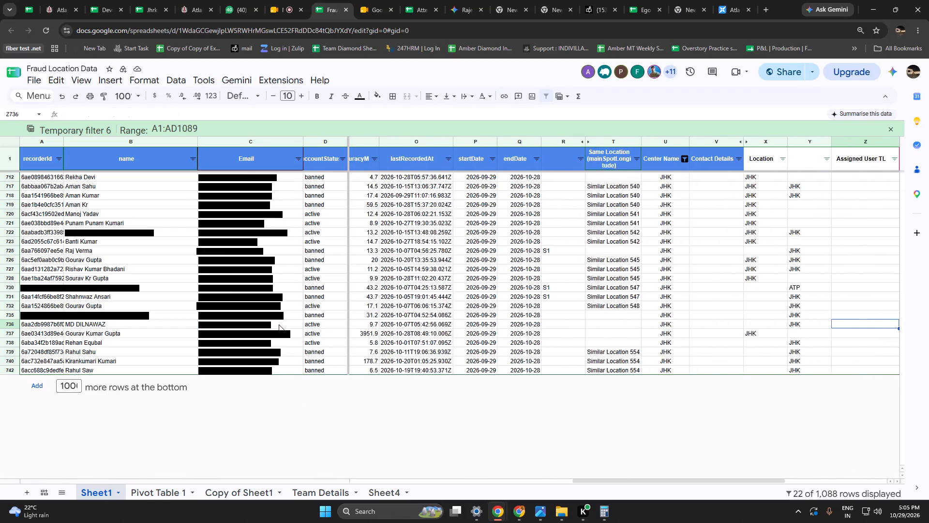
pyautogui.press('Right')
pyautogui.press('Right')
pyautogui.press('Right')
pyautogui.press('Right')
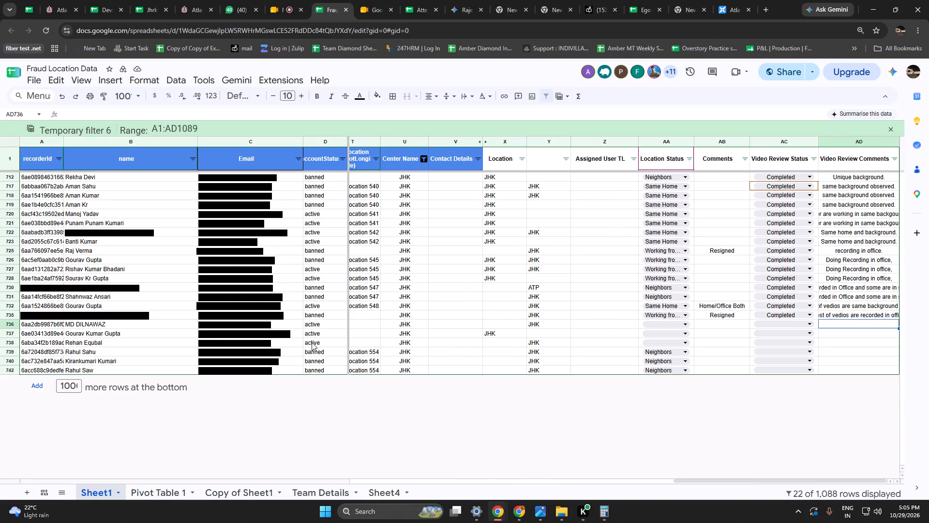
# Check the Same Location and Comments cells of rows 735 to 738, and the location group of rows 739 and 740.
pyautogui.moveTo(367, 318); pyautogui.dragTo(363, 338)
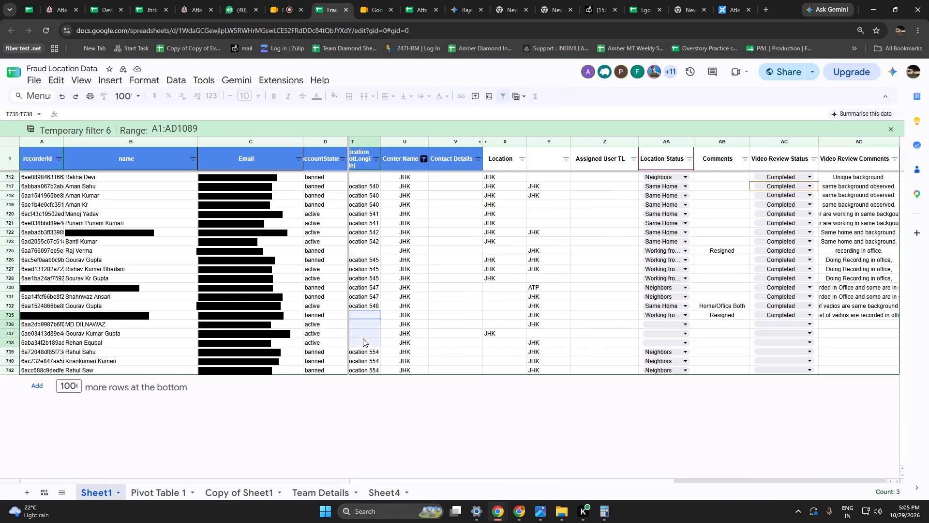
pyautogui.moveTo(363, 338); pyautogui.dragTo(361, 341)
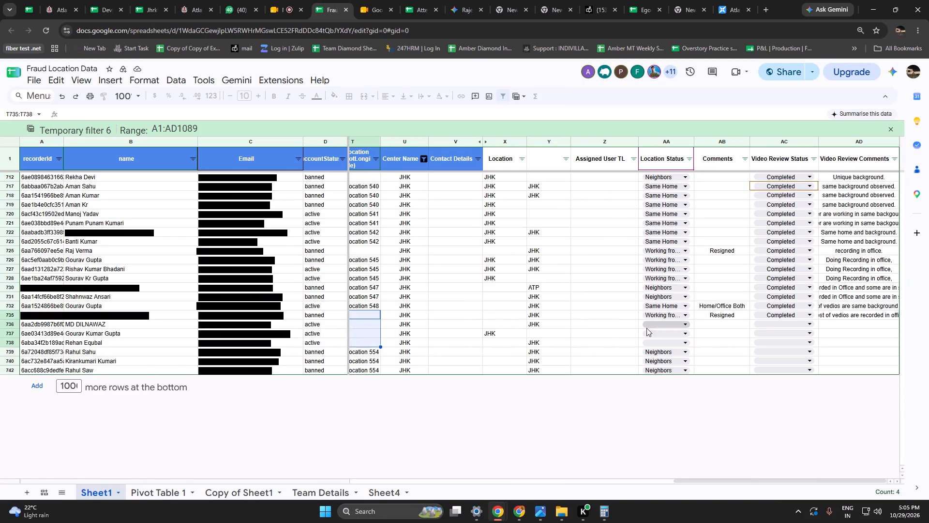
pyautogui.moveTo(711, 329); pyautogui.dragTo(715, 346)
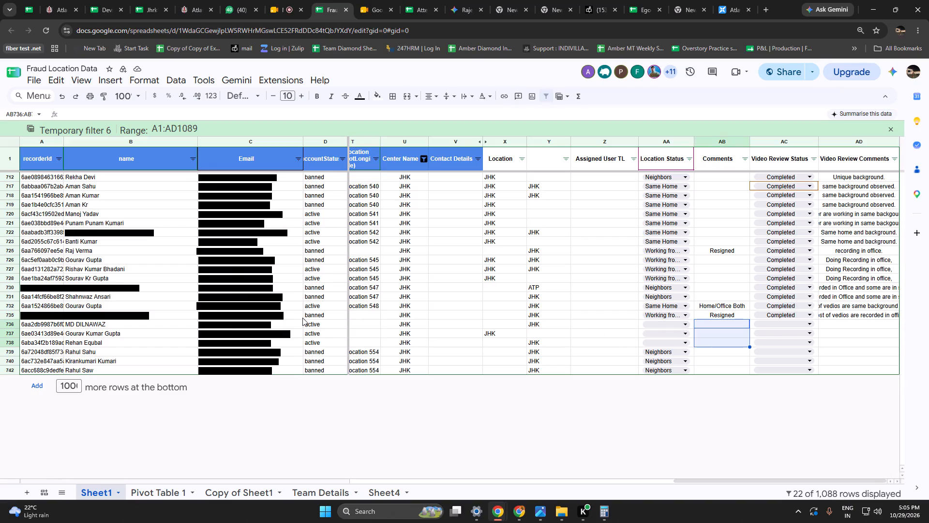
pyautogui.click(270, 354)
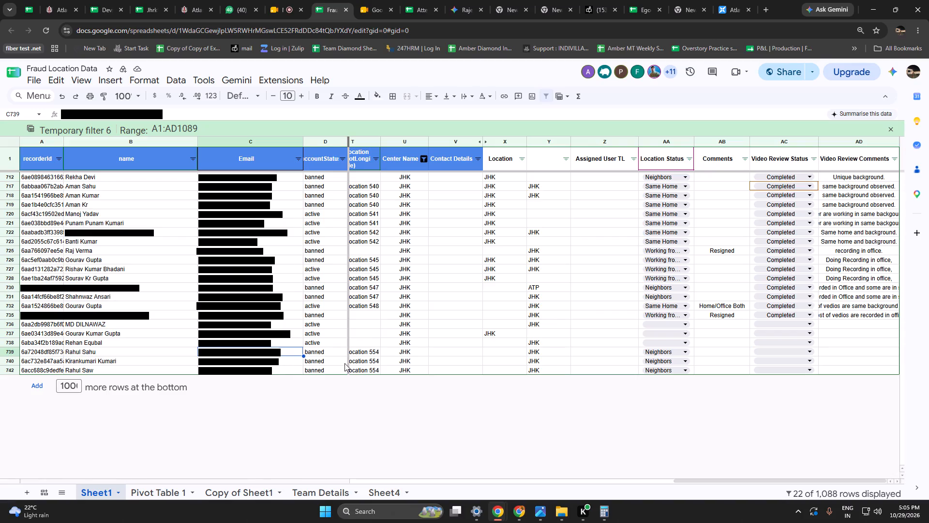
pyautogui.click(359, 362)
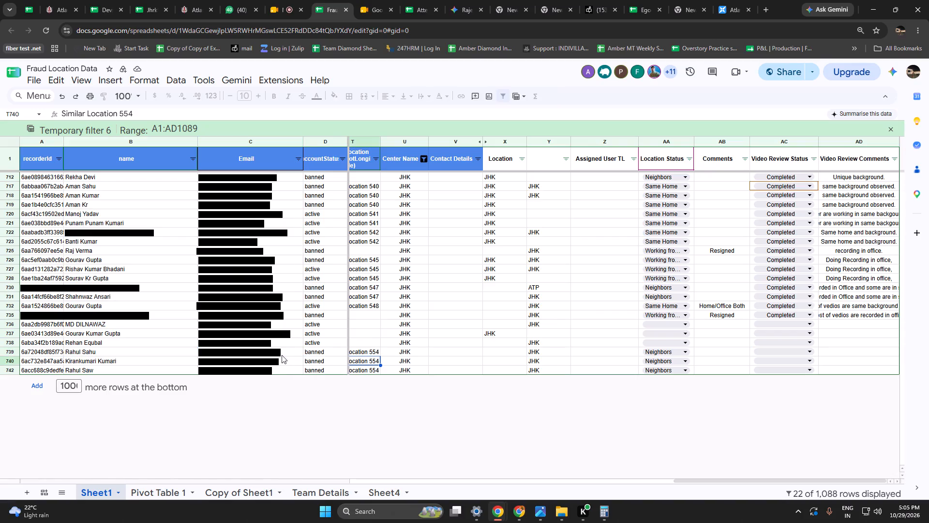
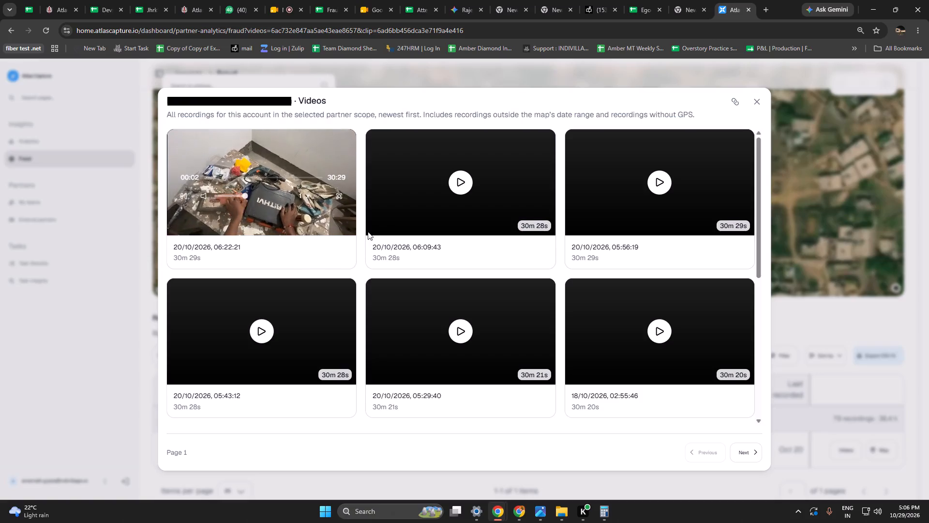
# Play the 20/10/2026, 06:09:43 recording of row 740's recorder and close the account's videos.
pyautogui.click(468, 181)
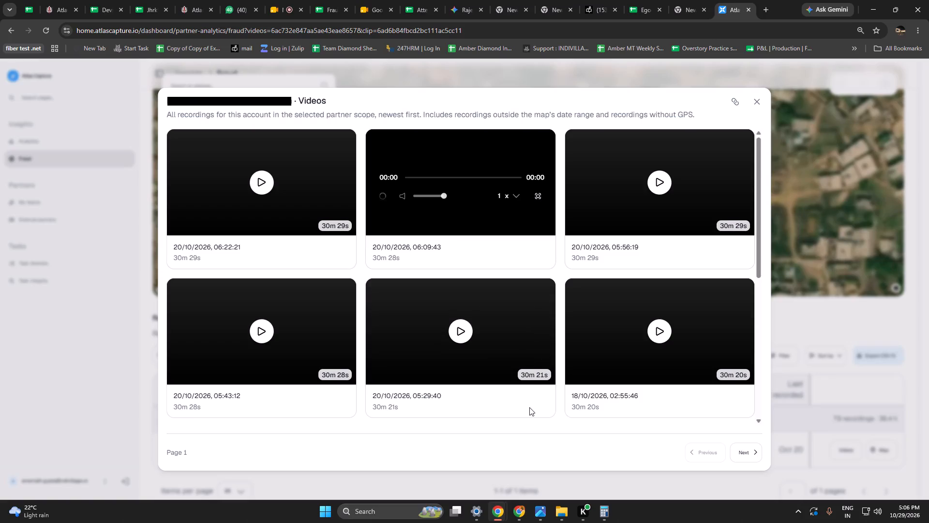
pyautogui.click(759, 100)
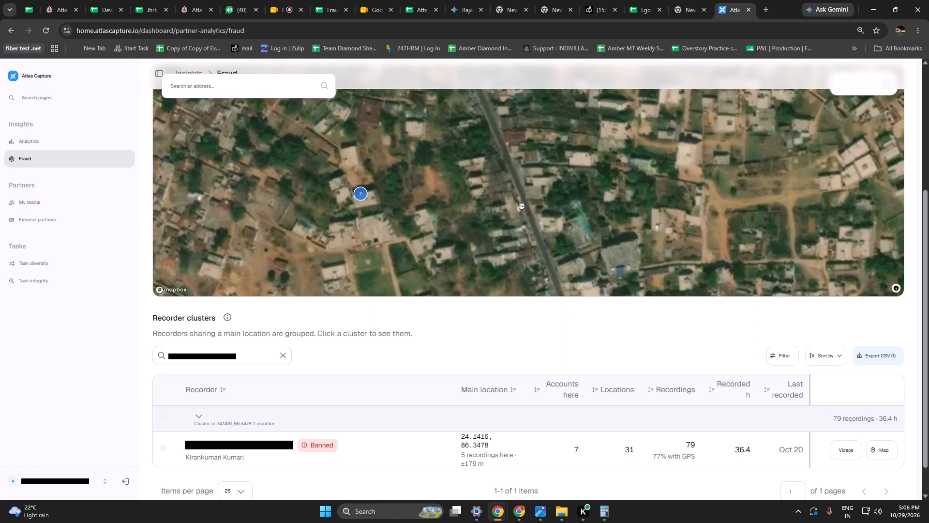
# Copy row 739's Email value from Fraud Location Data and search the Atlas Capture recorder clusters for that account.
pyautogui.click(95, 0)
pyautogui.click(26, 0)
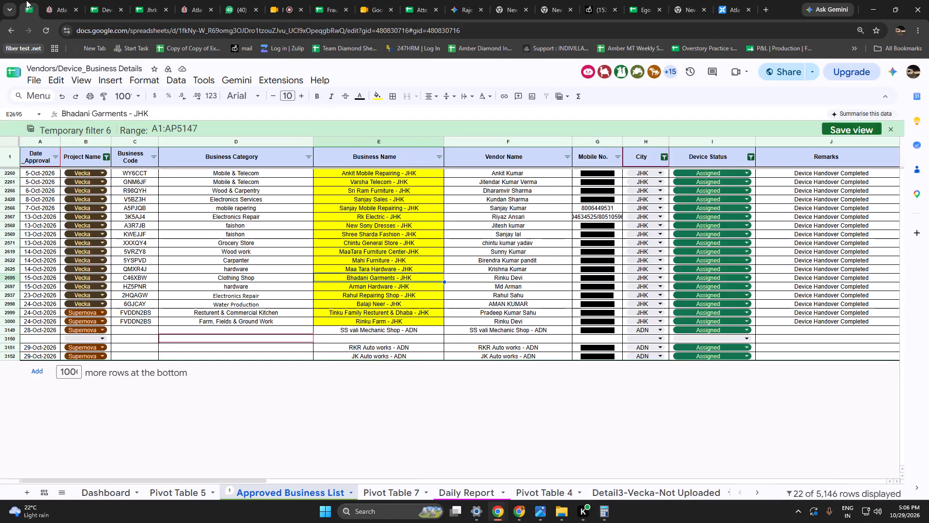
pyautogui.click(142, 0)
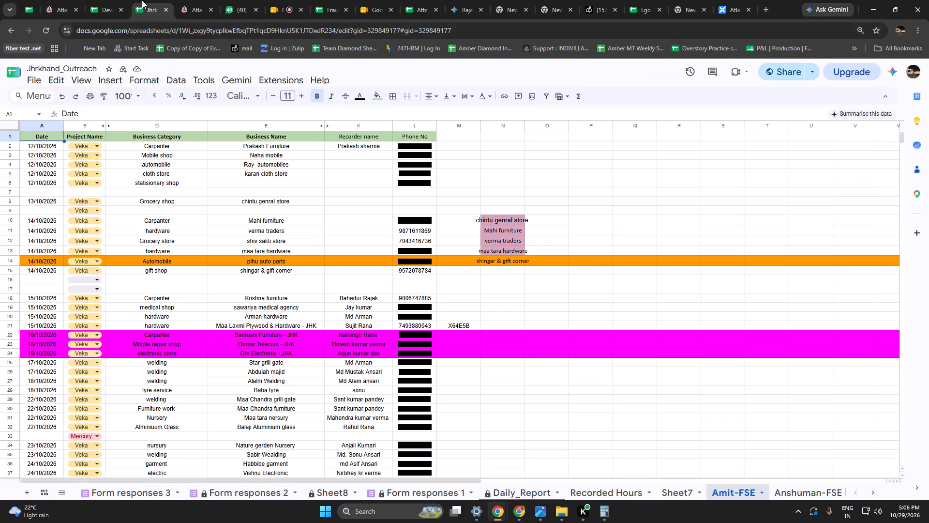
pyautogui.click(325, 0)
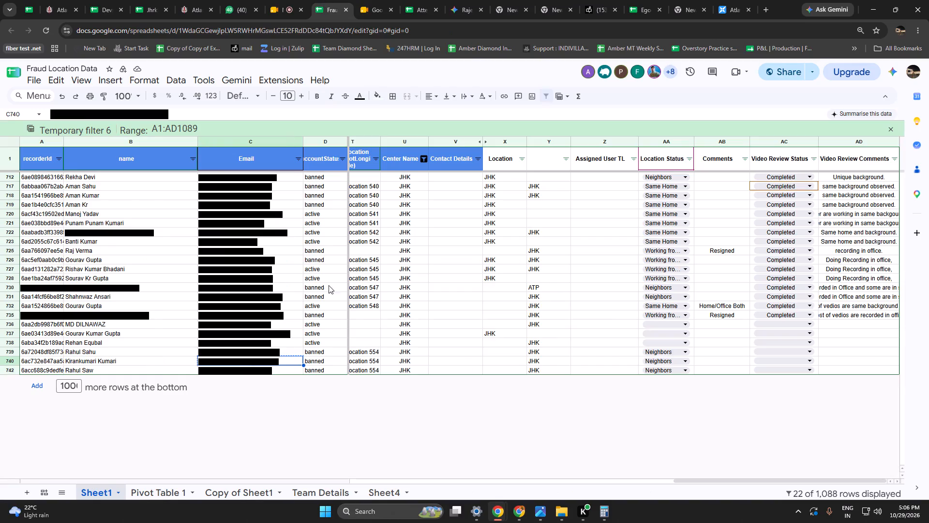
pyautogui.click(261, 352)
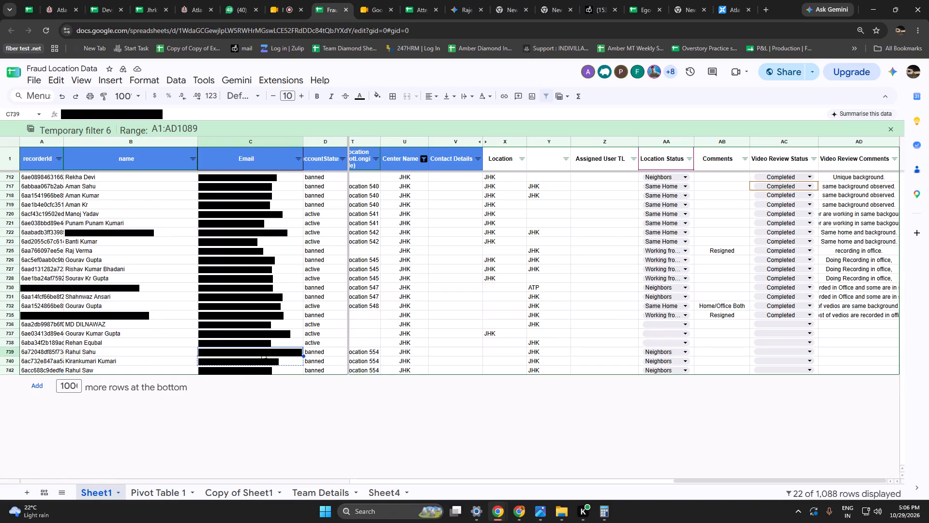
pyautogui.hotkey('ctrl', 'c')
pyautogui.click(736, 0)
pyautogui.moveTo(248, 352); pyautogui.dragTo(76, 353)
pyautogui.hotkey('ctrl', 'v')
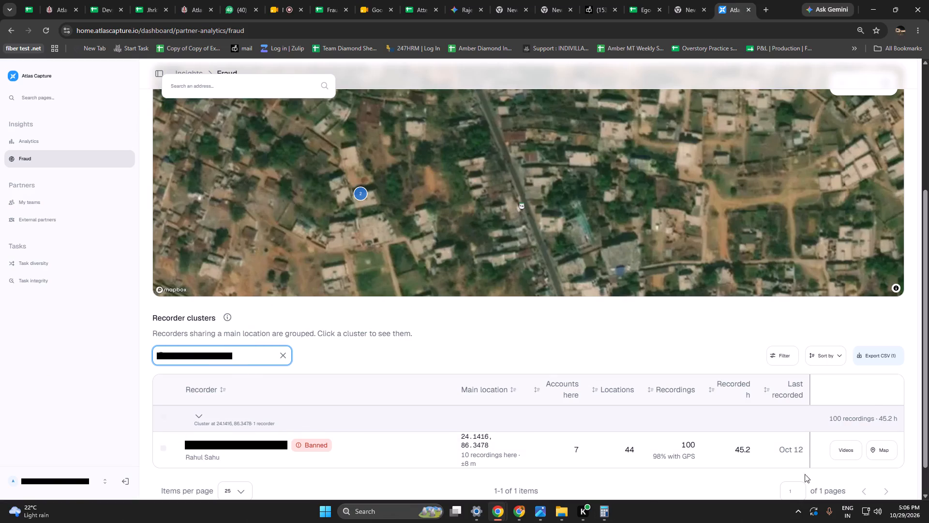
# Open the videos of row 739's recorder and play the three newest recordings, from 12/10/2026, 00:29:19 back to 11/10/2026, 03:50:51.
pyautogui.click(845, 450)
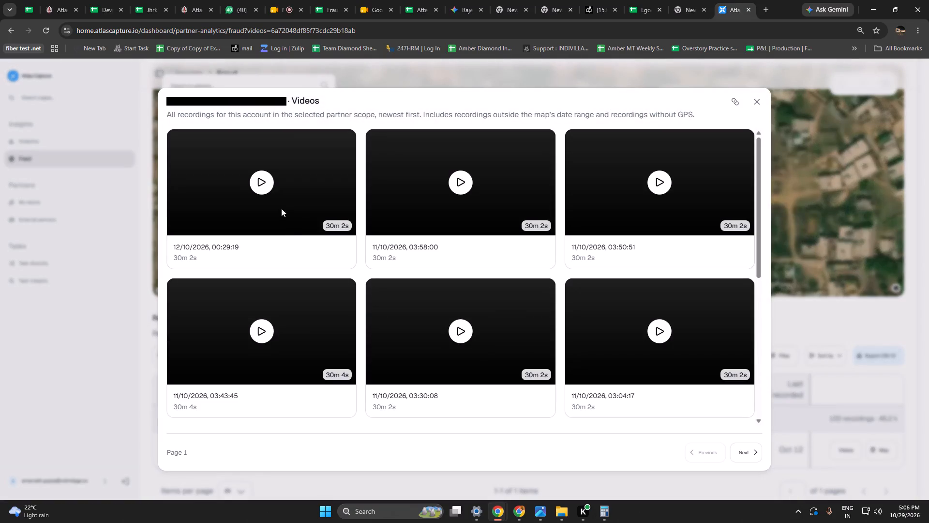
pyautogui.click(259, 184)
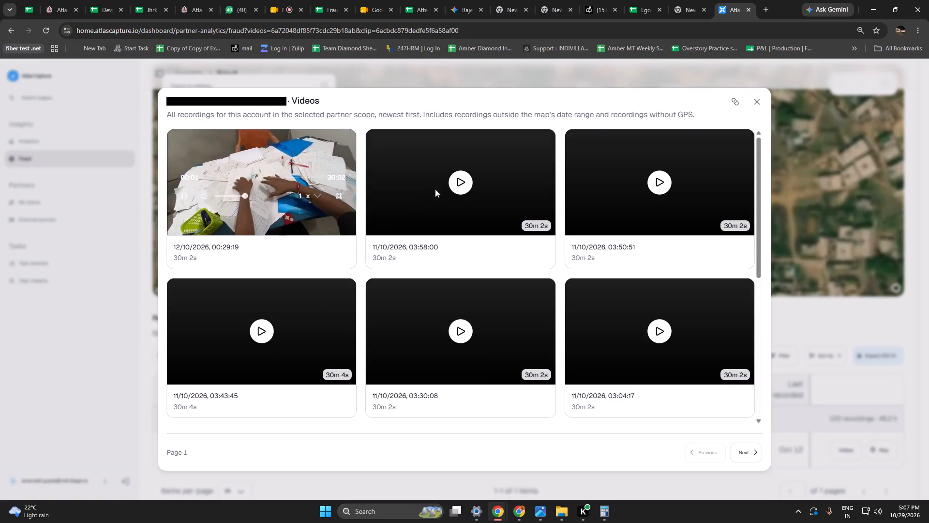
pyautogui.click(450, 183)
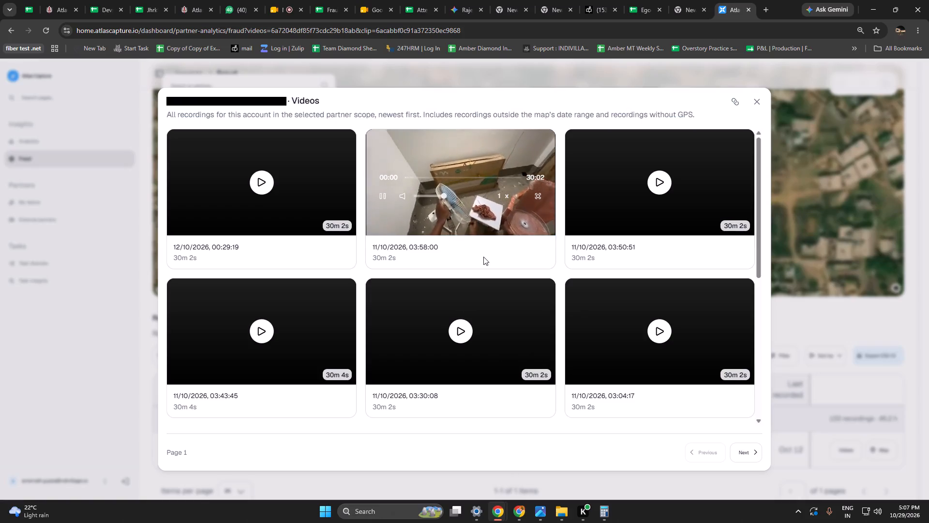
pyautogui.click(661, 179)
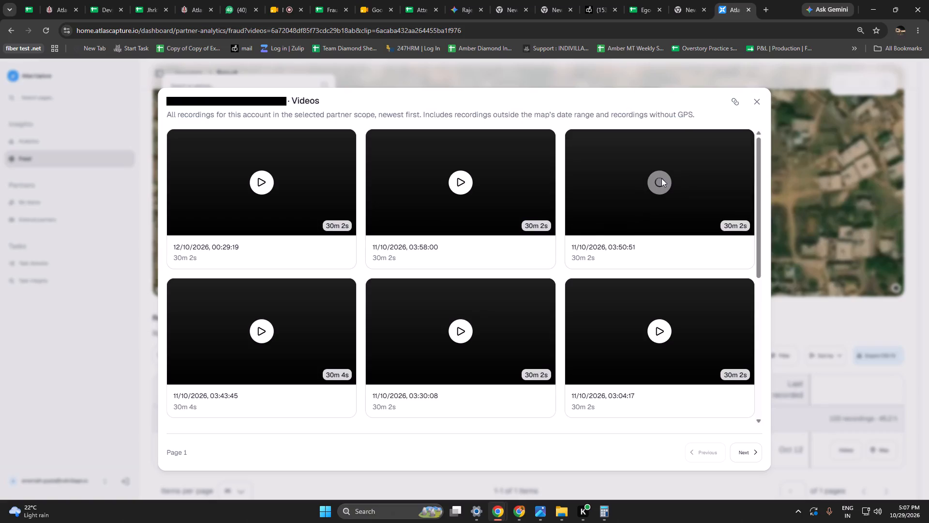
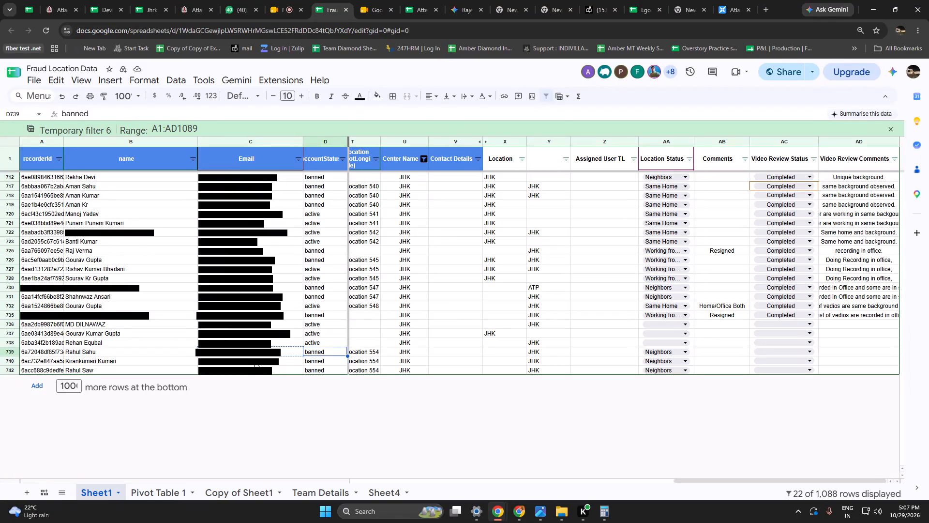
# Set Video Review Status to Completed for rows 739, 740 and 742.
pyautogui.click(237, 369)
pyautogui.press('Right')
pyautogui.press('Right')
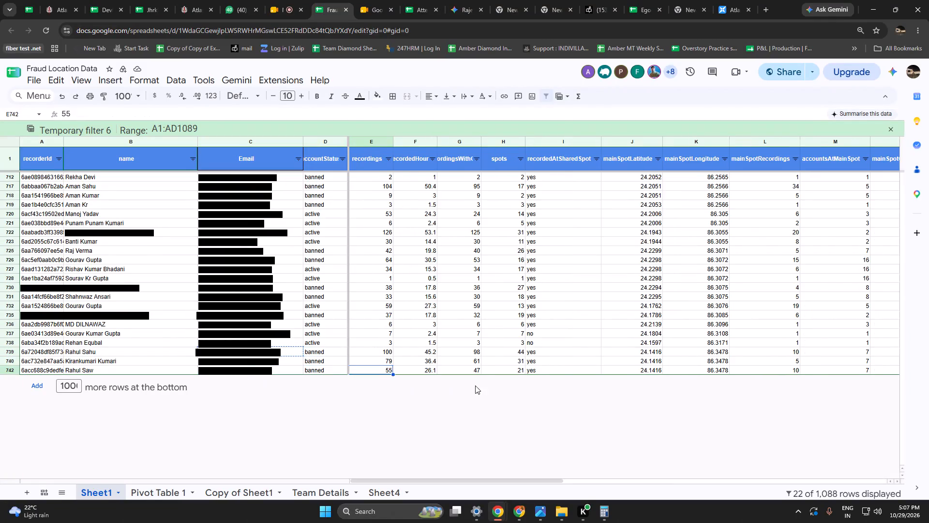
pyautogui.press('Right')
pyautogui.press('Right')
pyautogui.press('Right')
pyautogui.press('Right')
pyautogui.press('Right')
pyautogui.press('Right')
pyautogui.press('Right')
pyautogui.press('Right')
pyautogui.press('Right')
pyautogui.press('Right')
pyautogui.press('Right')
pyautogui.press('Right')
pyautogui.press('Right')
pyautogui.press('Right')
pyautogui.press('Right')
pyautogui.press('Right')
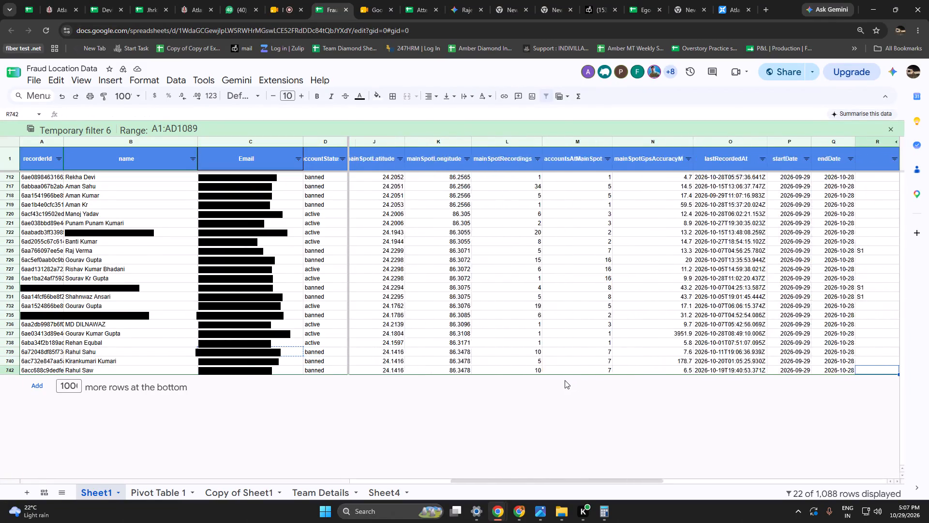
pyautogui.press('Right')
pyautogui.press('Right')
pyautogui.press('Right')
pyautogui.press('Right')
pyautogui.press('Right')
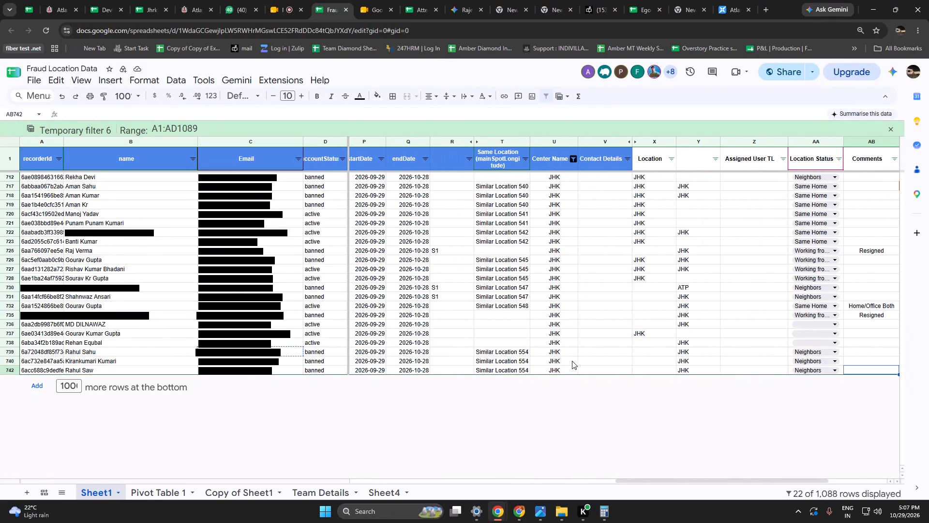
pyautogui.press('Right')
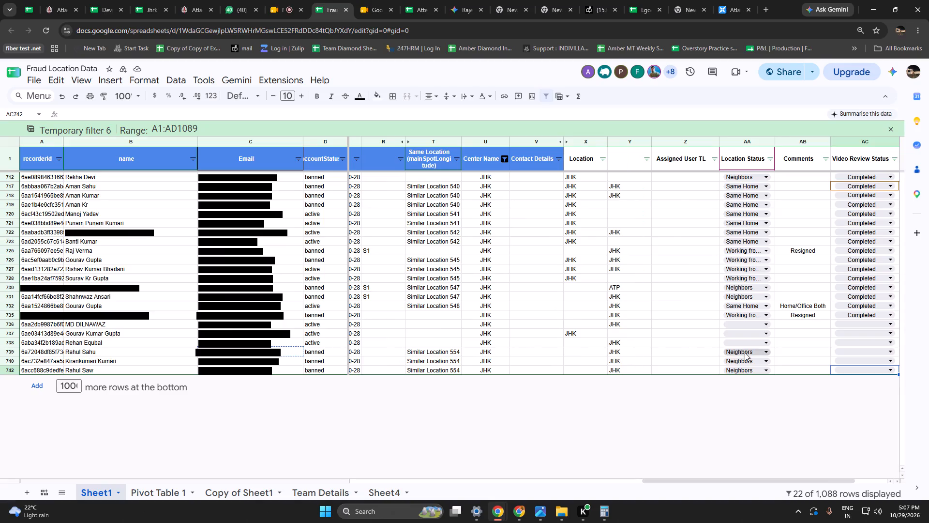
pyautogui.click(745, 353)
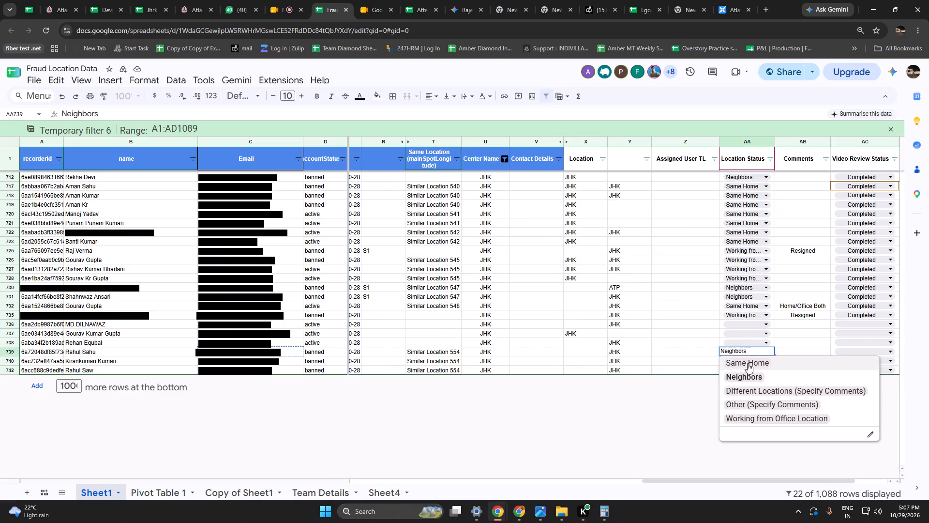
pyautogui.click(670, 415)
pyautogui.click(791, 355)
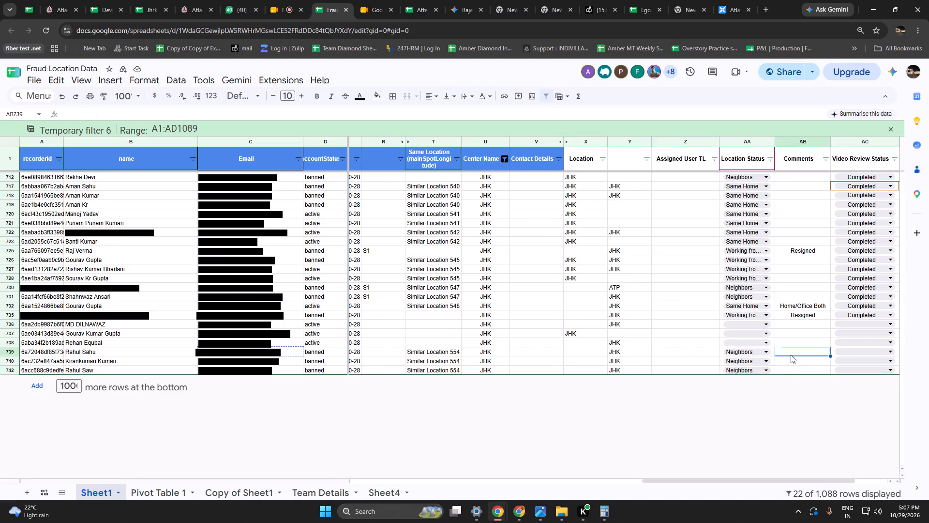
pyautogui.click(791, 354)
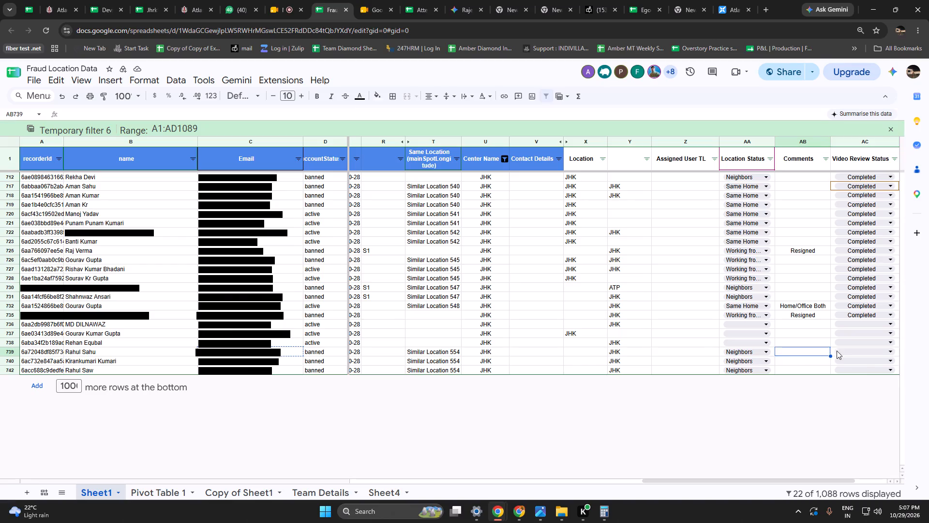
pyautogui.click(844, 349)
pyautogui.click(844, 372)
pyautogui.click(850, 363)
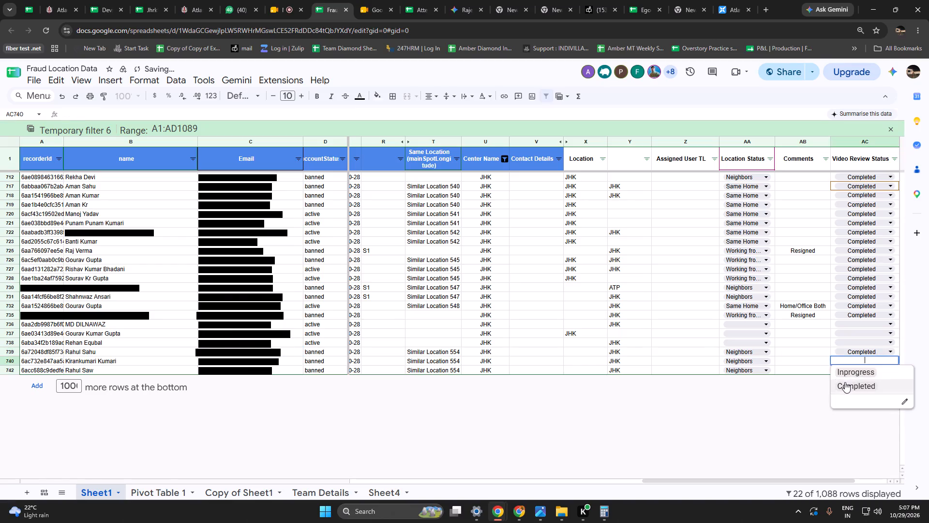
pyautogui.click(845, 382)
pyautogui.click(857, 369)
pyautogui.click(852, 400)
# Enter "Same background , recording in same room or area" as the Video Review Comments of row 739.
pyautogui.click(821, 356)
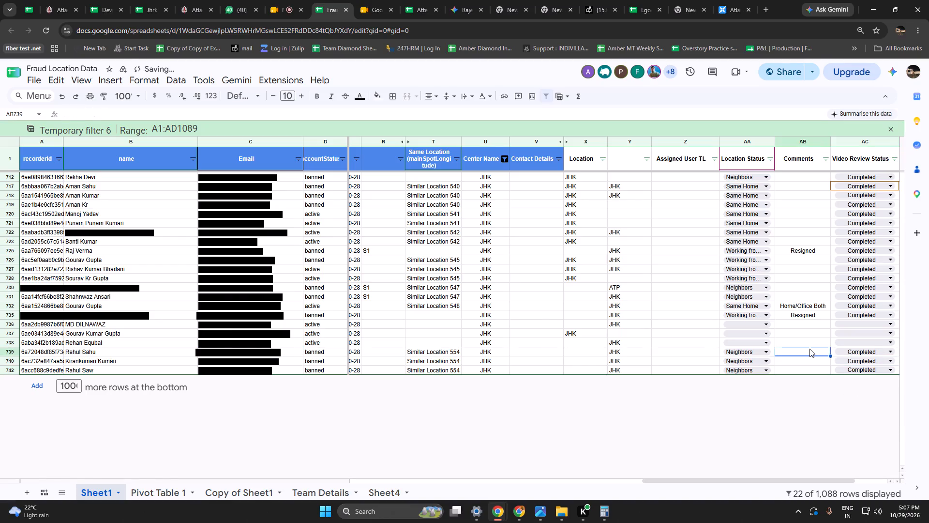
pyautogui.press('Right')
pyautogui.press('Right')
pyautogui.click(832, 352)
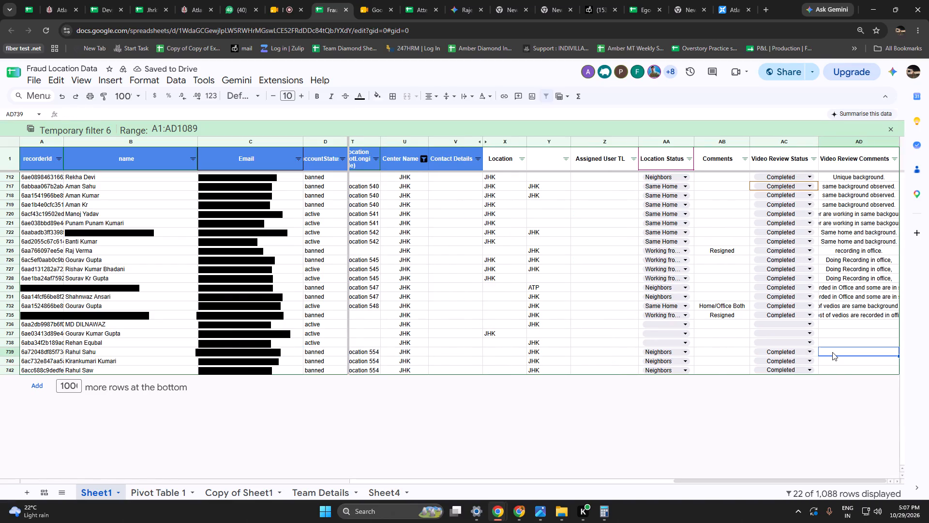
pyautogui.write('Same s')
pyautogui.press('BackSpace')
pyautogui.write('background')
pyautogui.press('space')
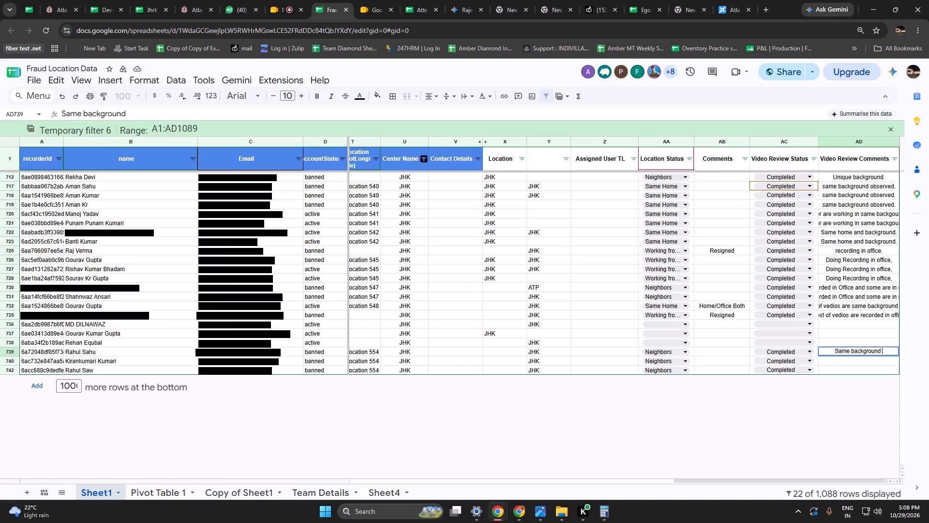
pyautogui.write(', recording is')
pyautogui.press('space')
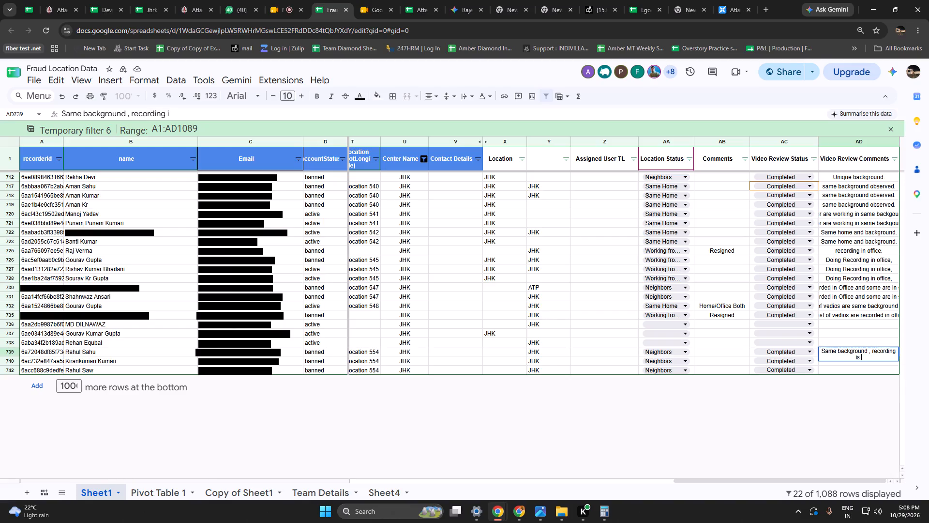
pyautogui.press('BackSpace')
pyautogui.press('BackSpace')
pyautogui.write('n same')
pyautogui.press('space')
pyautogui.write('room or area')
pyautogui.press('.')
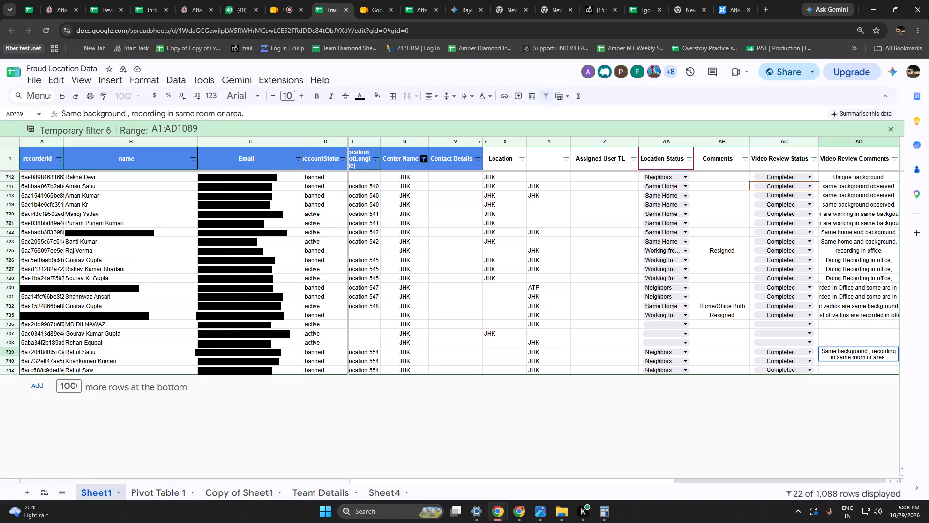
pyautogui.press('BackSpace')
pyautogui.press('Return')
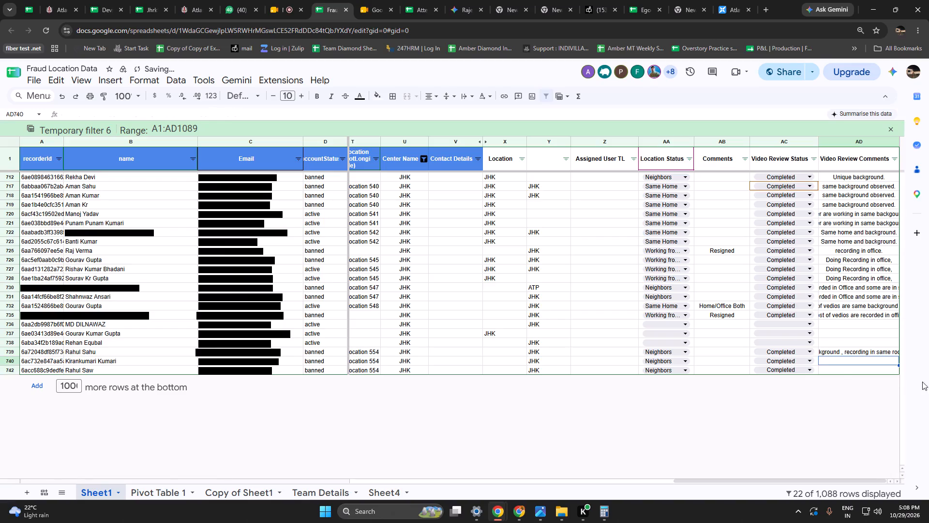
# Fill row 739's Video Review Comments down to rows 740 and 742.
pyautogui.moveTo(845, 353); pyautogui.dragTo(845, 367)
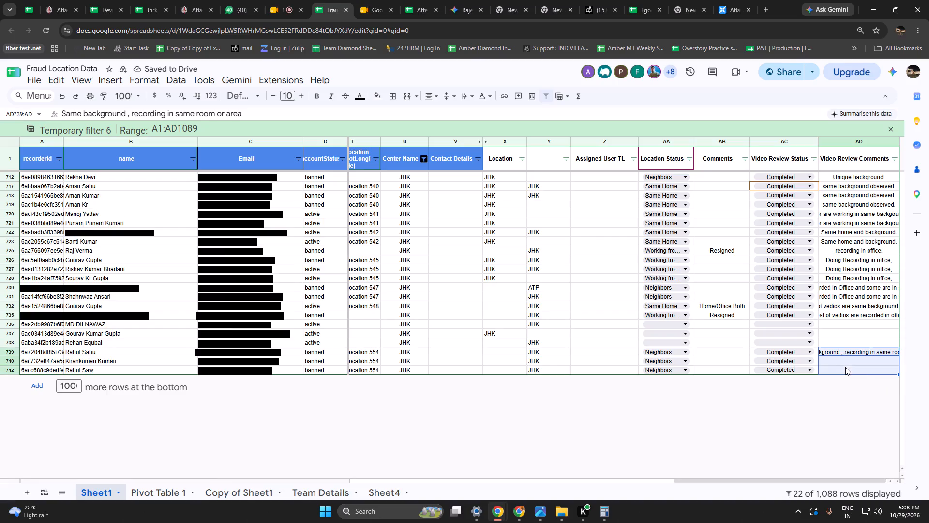
pyautogui.hotkey('ctrl', 'd')
pyautogui.click(832, 417)
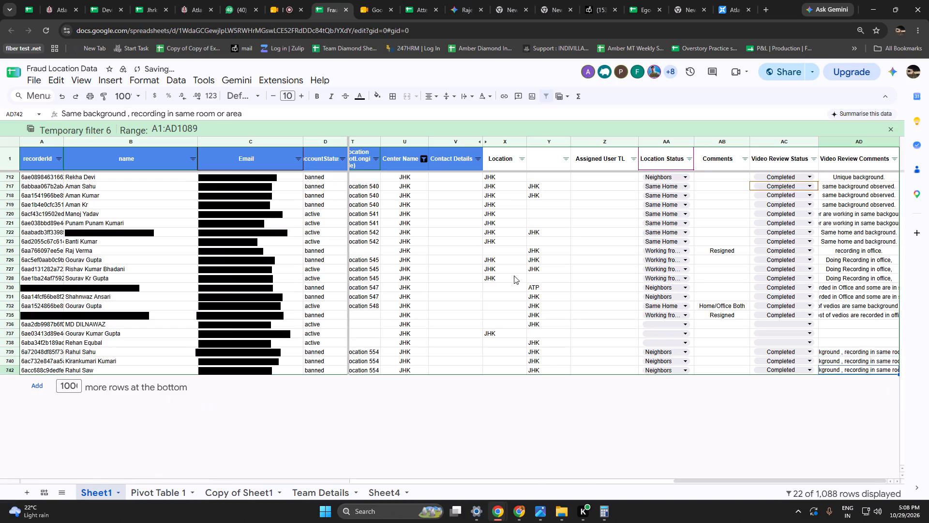
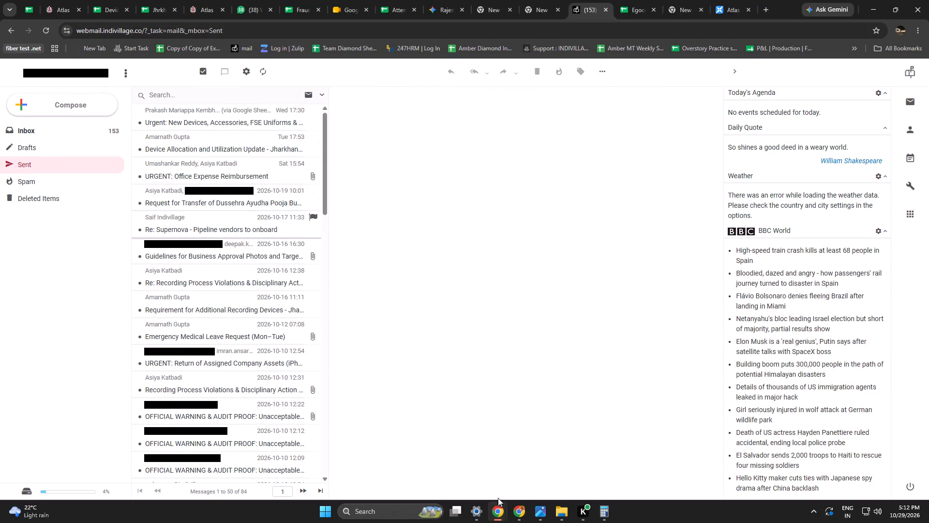
# Refresh the webmail to check for new messages.
pyautogui.click(264, 77)
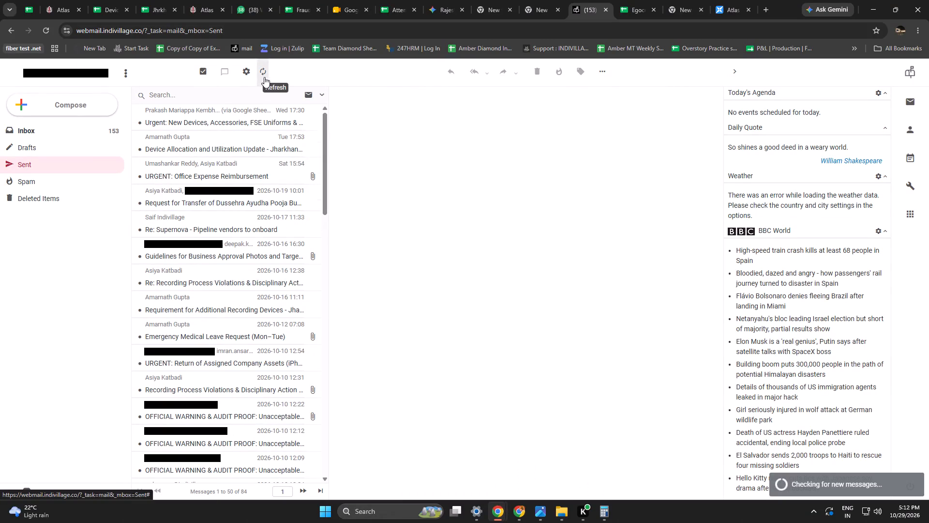
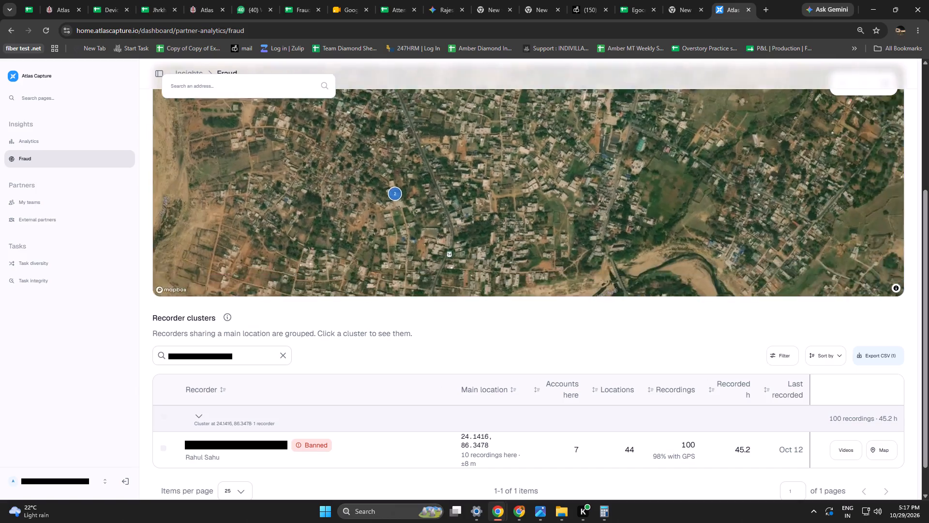
# Examine the banned recorder's recording locations in the densely built-up part of Giridih on the satellite map.
pyautogui.moveTo(479, 256); pyautogui.dragTo(307, 135)
pyautogui.moveTo(392, 200); pyautogui.dragTo(403, 93)
pyautogui.moveTo(292, 186); pyautogui.dragTo(457, 144)
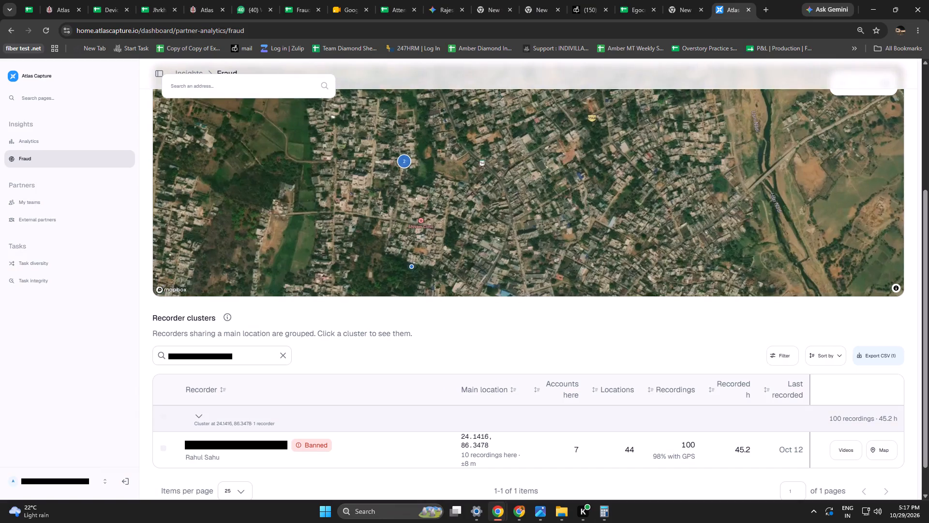
pyautogui.scroll(14, 401, 162)
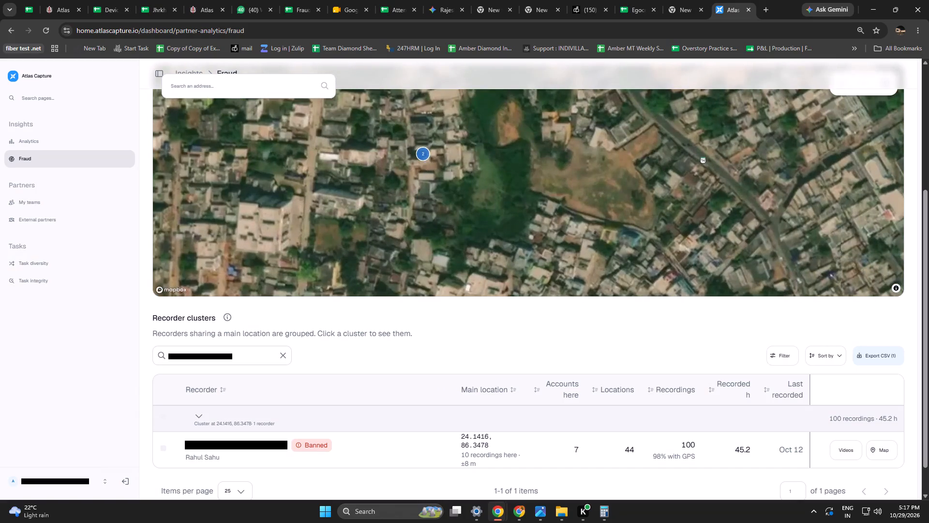
pyautogui.moveTo(455, 236); pyautogui.dragTo(429, 144)
pyautogui.scroll(-4, 451, 182)
pyautogui.moveTo(524, 243); pyautogui.dragTo(432, 193)
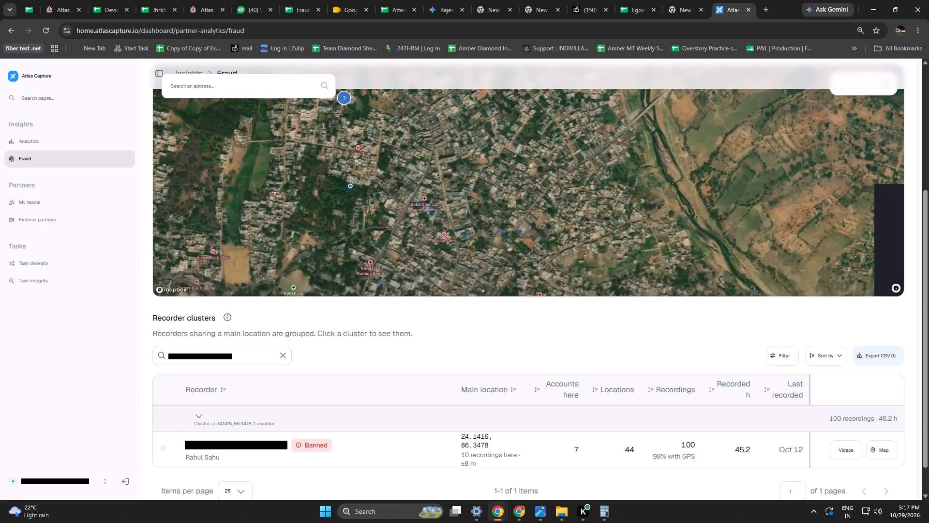
pyautogui.moveTo(432, 193); pyautogui.dragTo(406, 304)
pyautogui.moveTo(363, 228); pyautogui.dragTo(481, 228)
pyautogui.scroll(16, 439, 212)
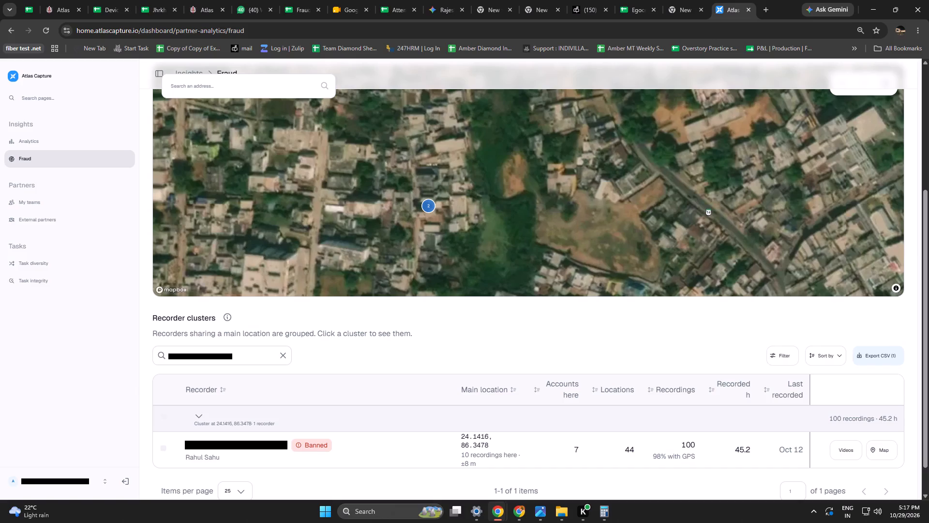
# Inspect the recording clusters beside the highway north of Giridih at building level.
pyautogui.scroll(-8, 481, 224)
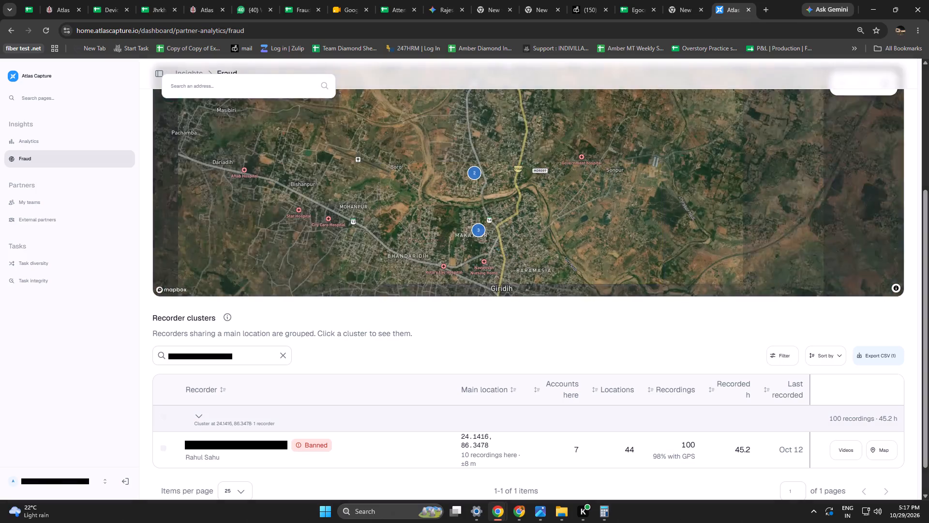
pyautogui.moveTo(513, 225); pyautogui.dragTo(501, 286)
pyautogui.moveTo(500, 227); pyautogui.dragTo(447, 384)
pyautogui.scroll(5, 440, 163)
pyautogui.moveTo(366, 142); pyautogui.dragTo(410, 246)
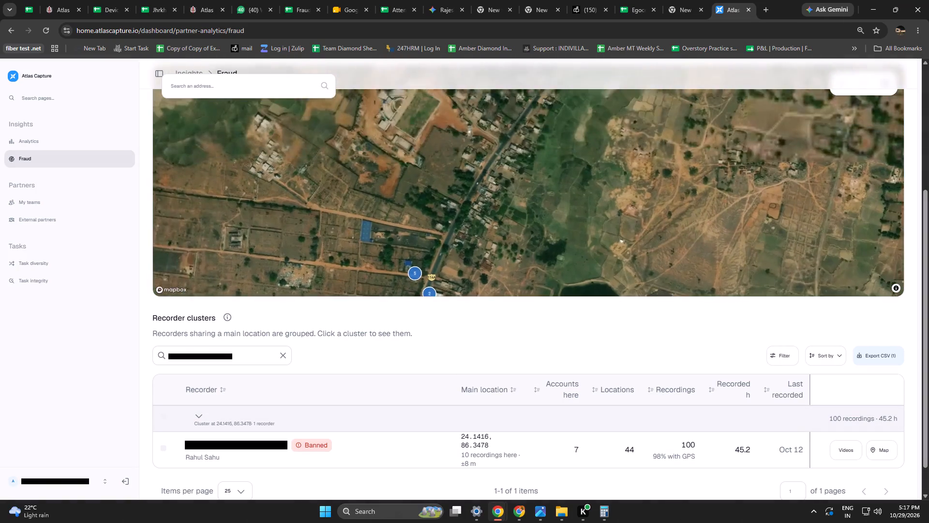
pyautogui.scroll(1, 427, 261)
pyautogui.moveTo(424, 248); pyautogui.dragTo(410, 148)
pyautogui.scroll(2, 413, 192)
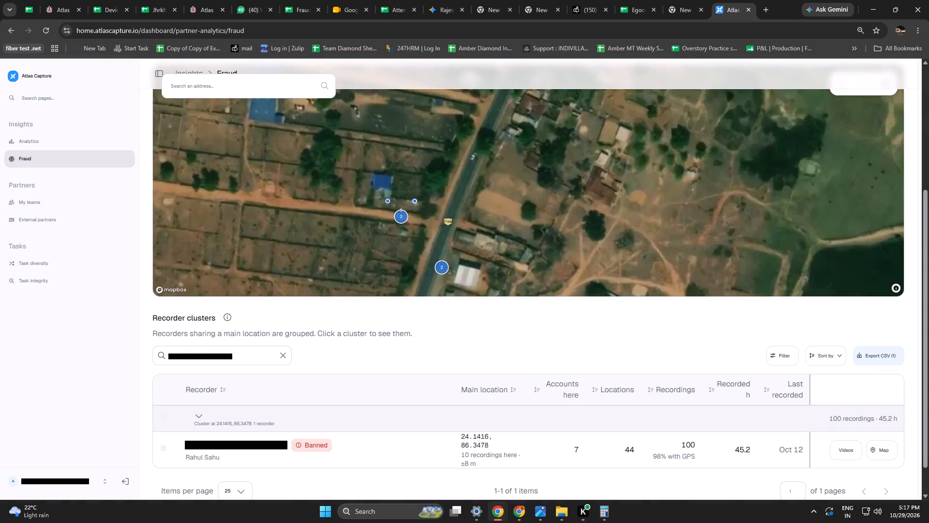
pyautogui.moveTo(426, 220); pyautogui.dragTo(425, 181)
pyautogui.scroll(2, 412, 170)
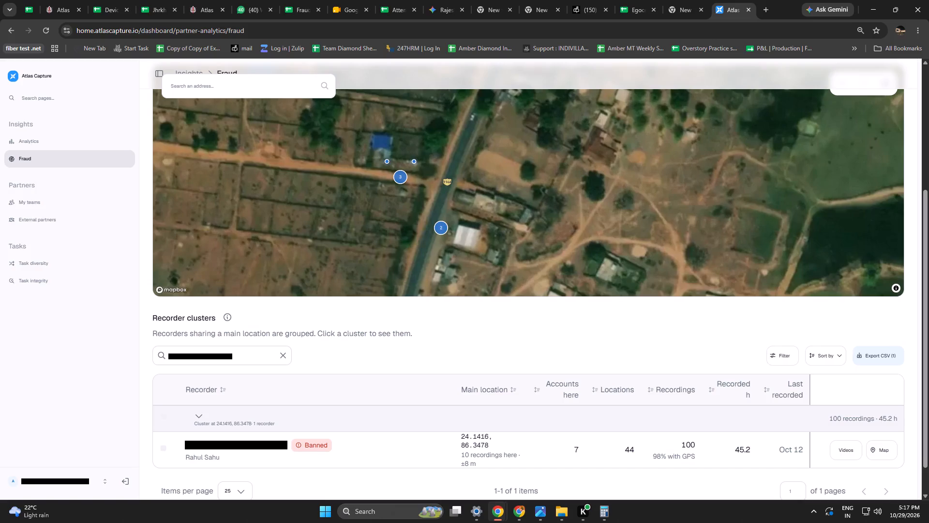
pyautogui.scroll(2, 442, 225)
# Examine the recording locations along the main road from the northern highway cluster back to Giridih.
pyautogui.scroll(-7, 483, 215)
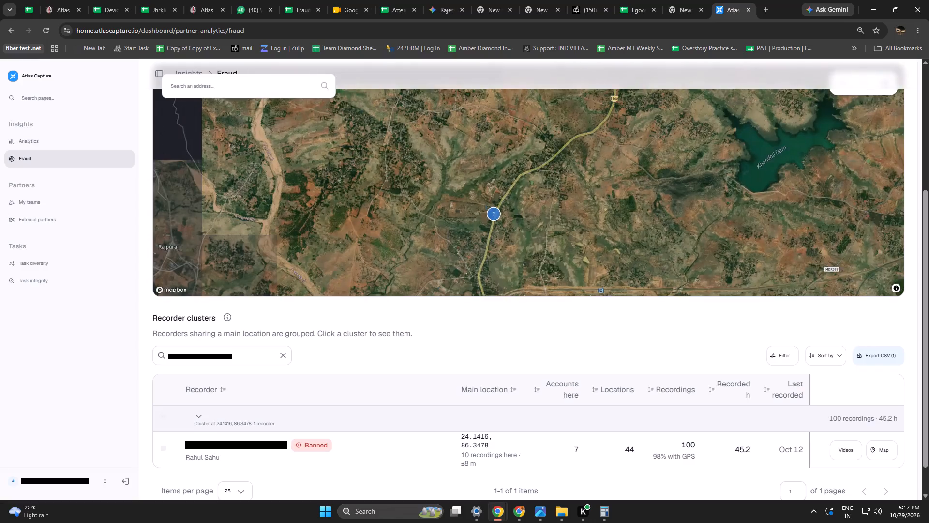
pyautogui.scroll(3, 502, 215)
pyautogui.moveTo(505, 231); pyautogui.dragTo(479, 70)
pyautogui.moveTo(470, 235); pyautogui.dragTo(478, 109)
pyautogui.moveTo(480, 206); pyautogui.dragTo(489, 191)
pyautogui.scroll(-3, 425, 191)
pyautogui.moveTo(446, 238); pyautogui.dragTo(440, 192)
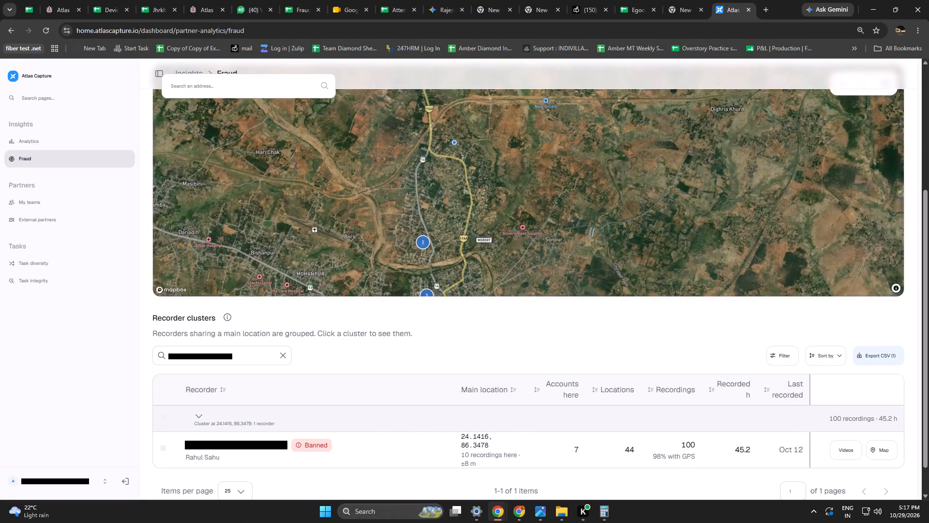
pyautogui.moveTo(440, 192); pyautogui.dragTo(440, 113)
pyautogui.moveTo(442, 208); pyautogui.dragTo(443, 190)
pyautogui.scroll(5, 426, 156)
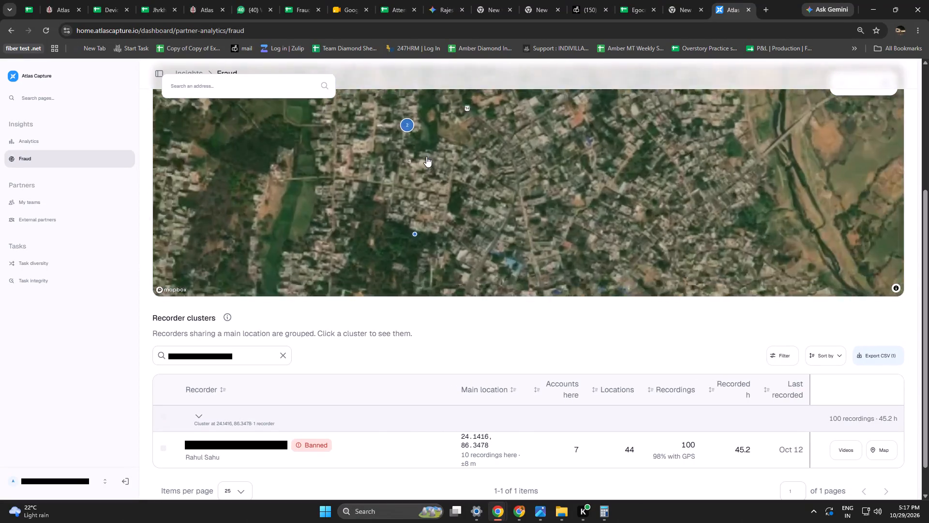
# Inspect the recording cluster beside the fields on the southern edge of Giridih at building level.
pyautogui.scroll(-2, 412, 169)
pyautogui.moveTo(440, 256); pyautogui.dragTo(421, 109)
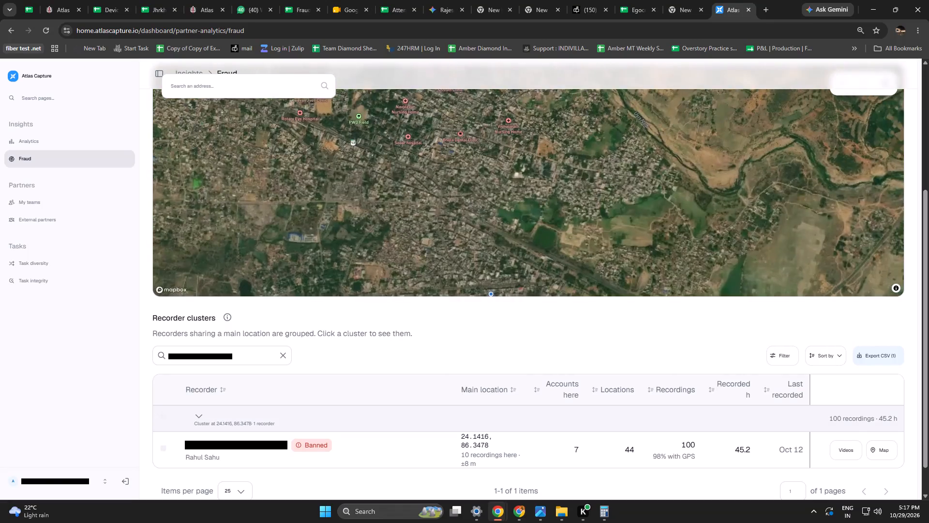
pyautogui.moveTo(475, 208); pyautogui.dragTo(427, 99)
pyautogui.moveTo(453, 206); pyautogui.dragTo(464, 192)
pyautogui.scroll(4, 350, 158)
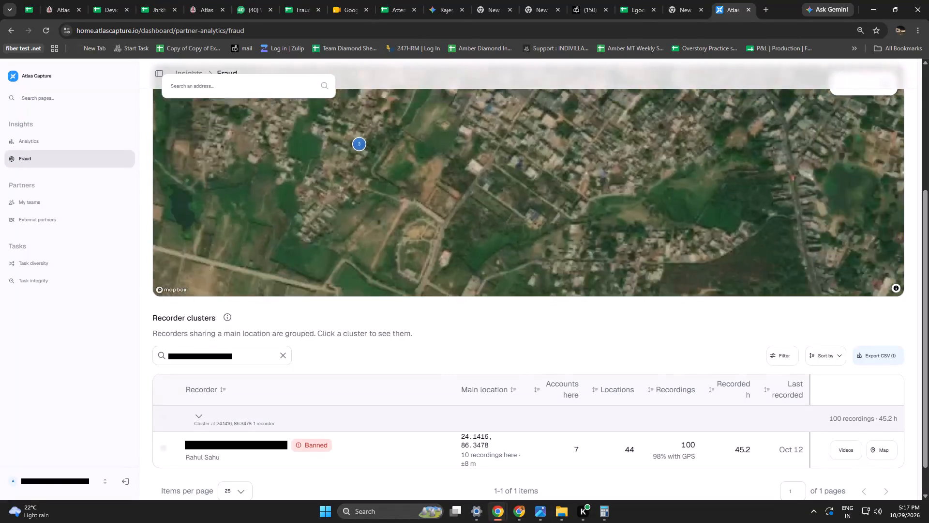
pyautogui.scroll(4, 365, 140)
pyautogui.moveTo(365, 139); pyautogui.dragTo(419, 185)
pyautogui.scroll(4, 419, 174)
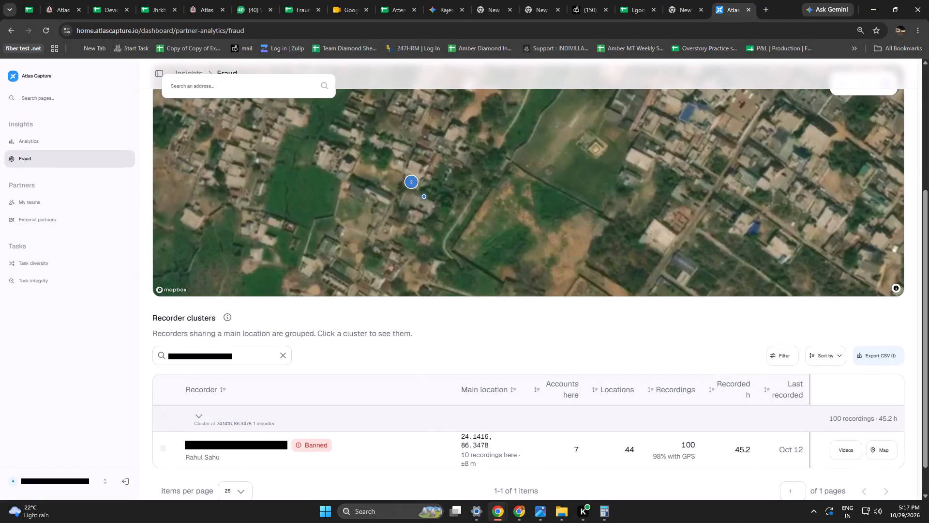
pyautogui.scroll(-6, 419, 194)
pyautogui.scroll(6, 423, 194)
pyautogui.scroll(-3, 423, 194)
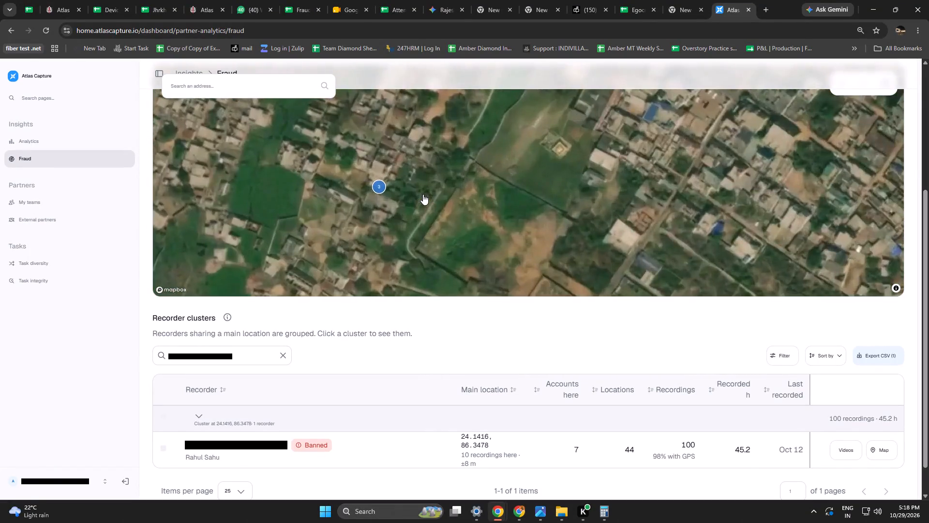
# Inspect the roadside recording cluster in the countryside beyond the southern side of Giridih.
pyautogui.scroll(-3, 423, 194)
pyautogui.moveTo(467, 193); pyautogui.dragTo(405, 98)
pyautogui.moveTo(568, 207); pyautogui.dragTo(475, 117)
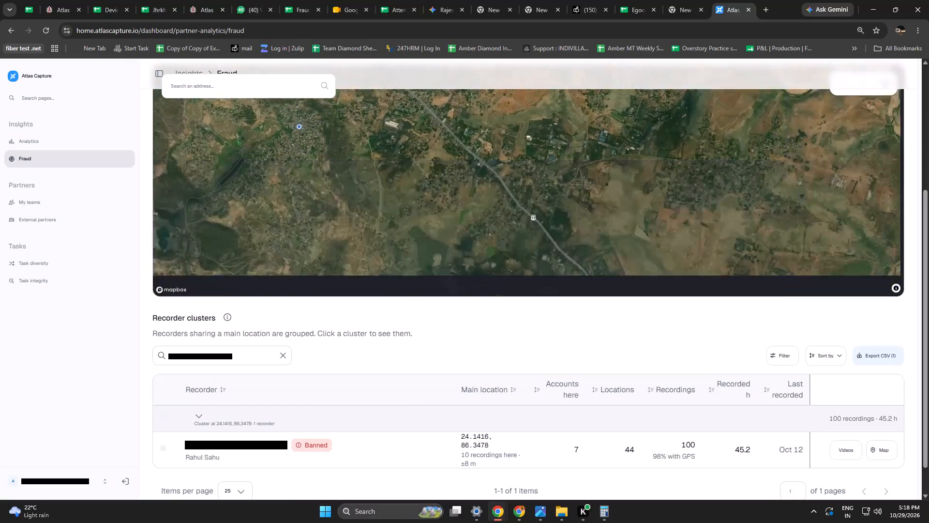
pyautogui.scroll(-4, 503, 203)
pyautogui.scroll(7, 527, 235)
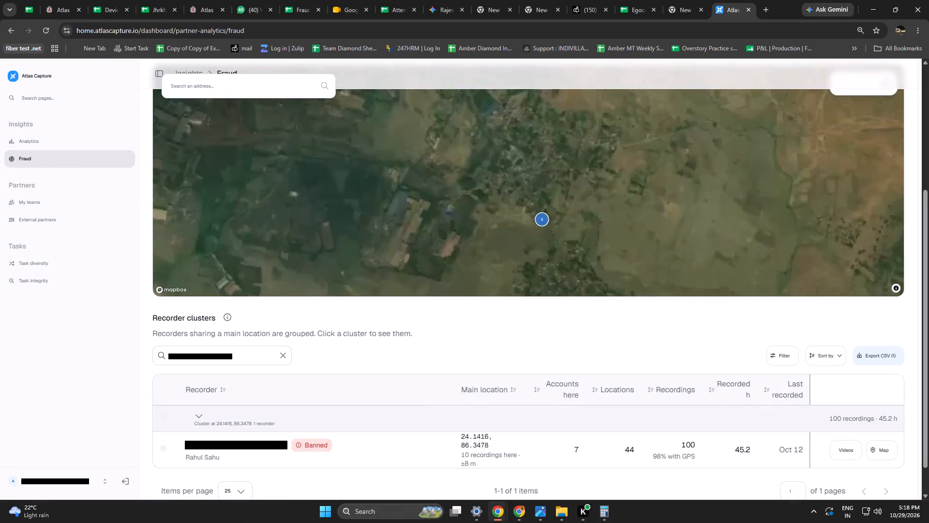
pyautogui.scroll(10, 539, 216)
pyautogui.scroll(-1, 557, 227)
pyautogui.scroll(2, 557, 227)
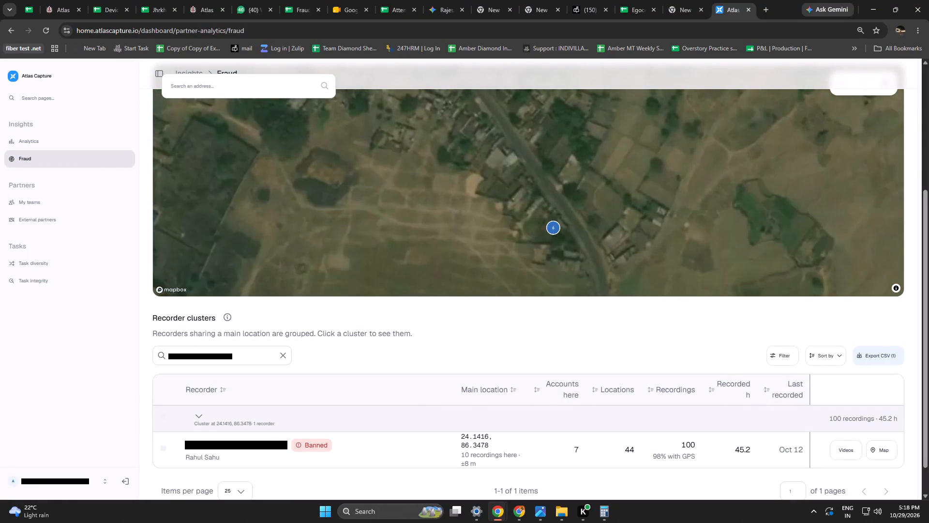
pyautogui.moveTo(577, 253); pyautogui.dragTo(494, 206)
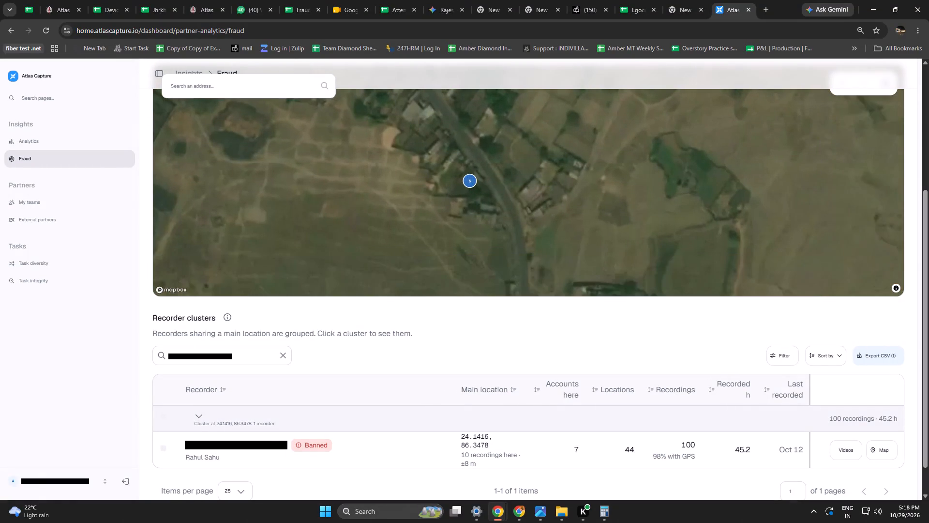
pyautogui.moveTo(521, 203); pyautogui.dragTo(381, 217)
# Compare the spread of the recorder's clusters across Giridih, Pachamba and the northern highway on the wider map.
pyautogui.scroll(-6, 381, 217)
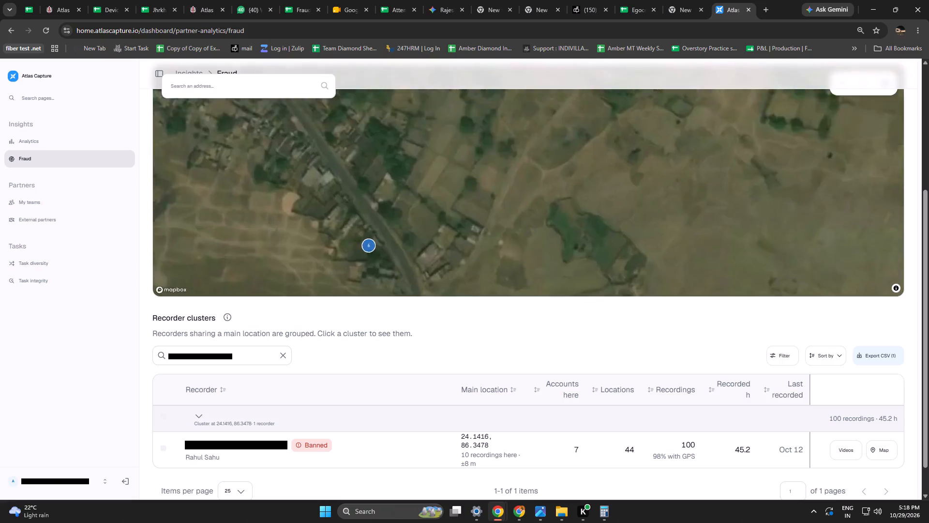
pyautogui.scroll(-5, 381, 217)
pyautogui.moveTo(369, 173); pyautogui.dragTo(512, 260)
pyautogui.moveTo(438, 177); pyautogui.dragTo(482, 267)
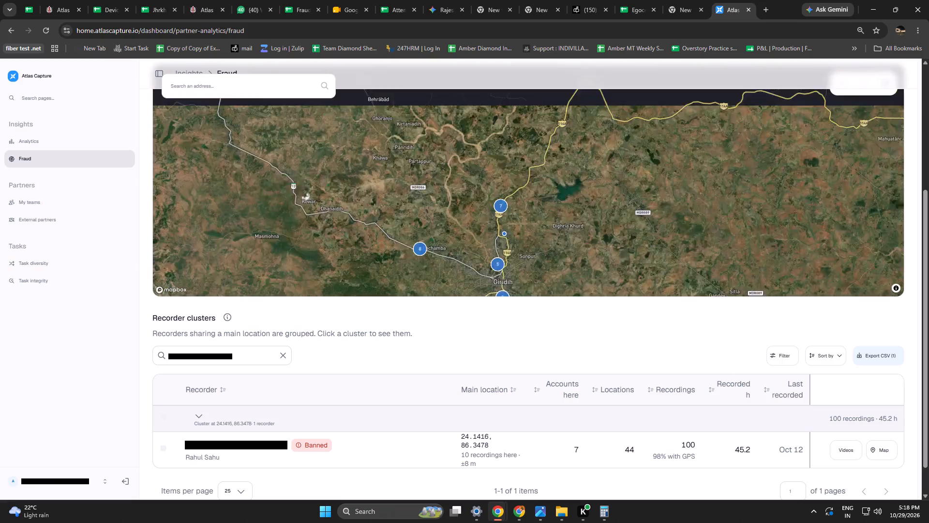
pyautogui.moveTo(482, 267); pyautogui.dragTo(488, 279)
pyautogui.moveTo(513, 246); pyautogui.dragTo(541, 189)
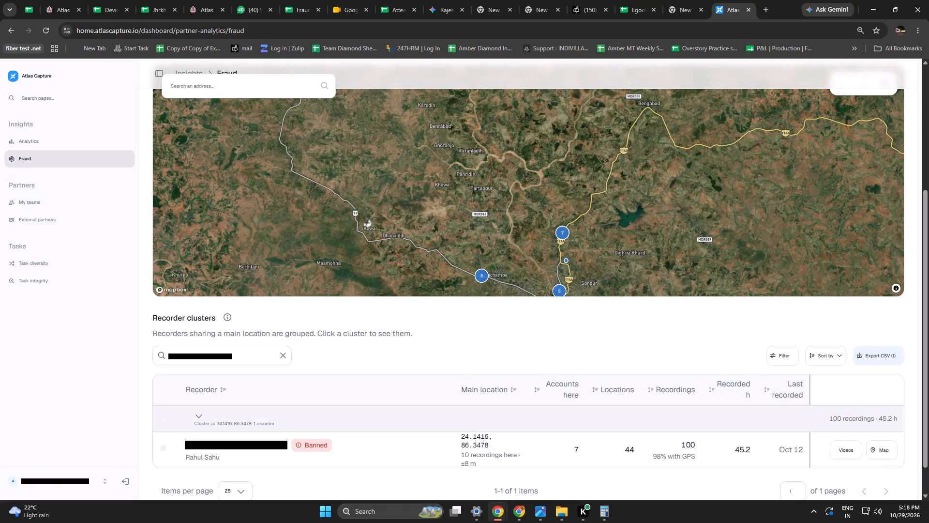
pyautogui.moveTo(587, 208); pyautogui.dragTo(507, 160)
pyautogui.scroll(4, 488, 185)
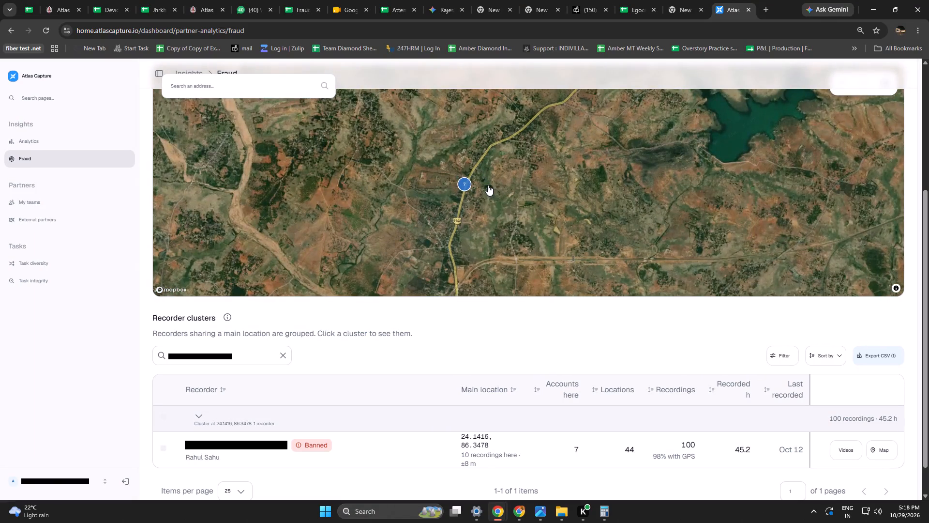
pyautogui.moveTo(495, 217); pyautogui.dragTo(542, 156)
pyautogui.scroll(-2, 540, 150)
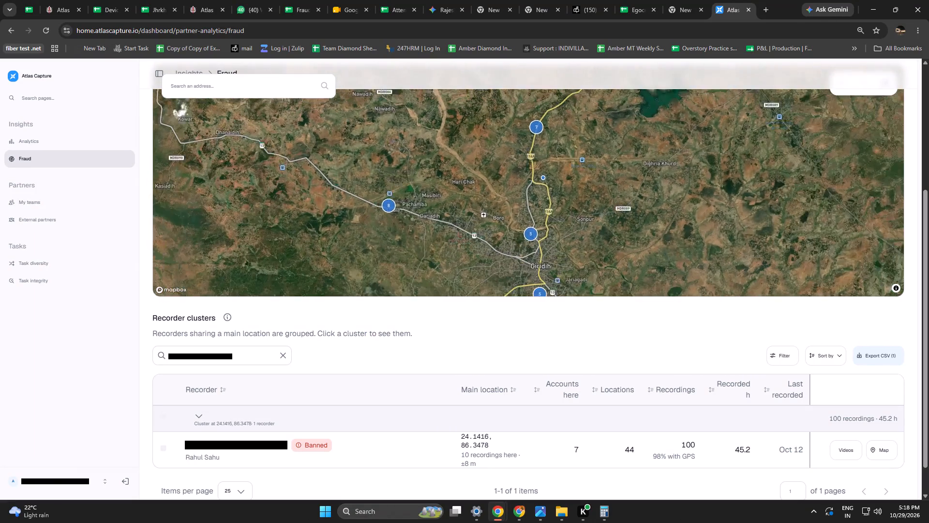
# Inspect the recording cluster in Pachamba near Giridih-Jamua Road at building level.
pyautogui.moveTo(555, 216); pyautogui.dragTo(538, 197)
pyautogui.scroll(5, 376, 184)
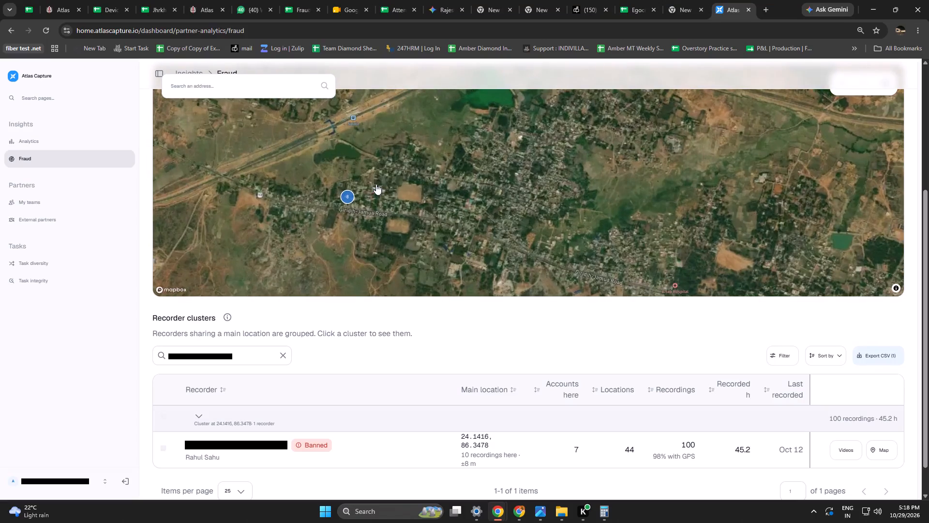
pyautogui.scroll(12, 348, 189)
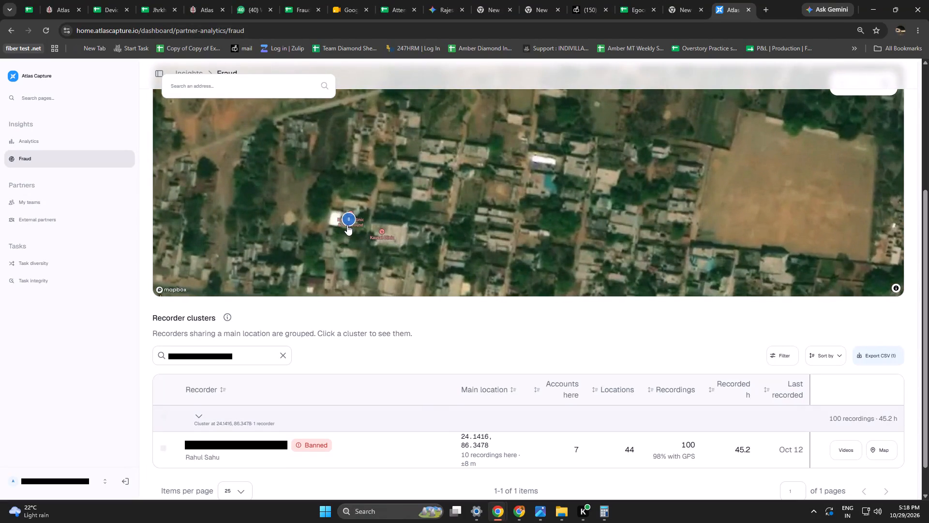
pyautogui.scroll(-3, 369, 225)
pyautogui.scroll(6, 369, 225)
# Capture a screenshot of the map centred on the recording cluster near Giridih-Jamua Road.
pyautogui.scroll(-1, 396, 217)
pyautogui.moveTo(399, 226); pyautogui.dragTo(491, 186)
pyautogui.scroll(3, 480, 175)
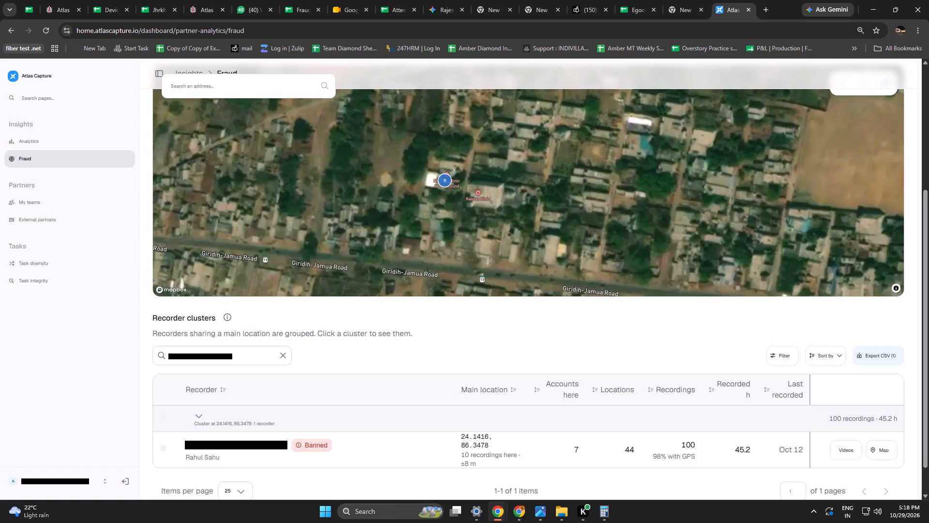
pyautogui.moveTo(500, 179); pyautogui.dragTo(516, 188)
pyautogui.scroll(-1, 516, 188)
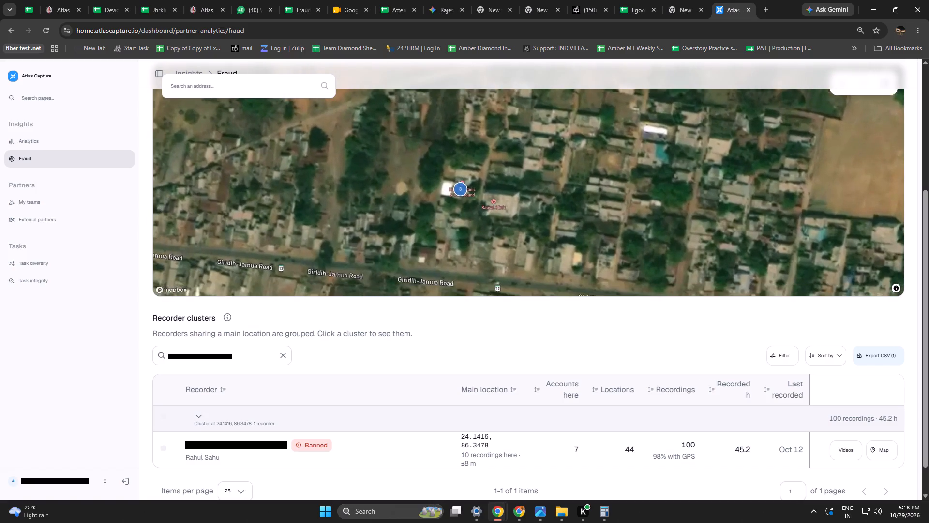
pyautogui.press('Print')
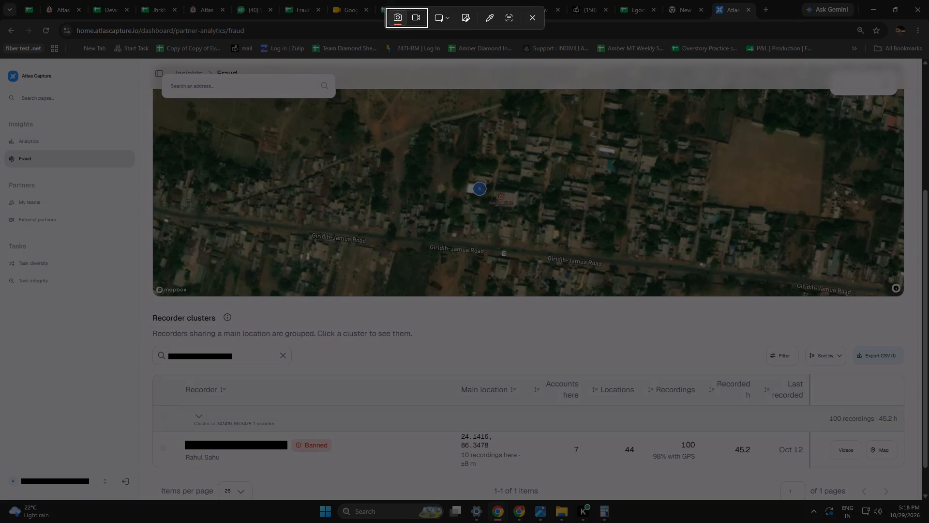
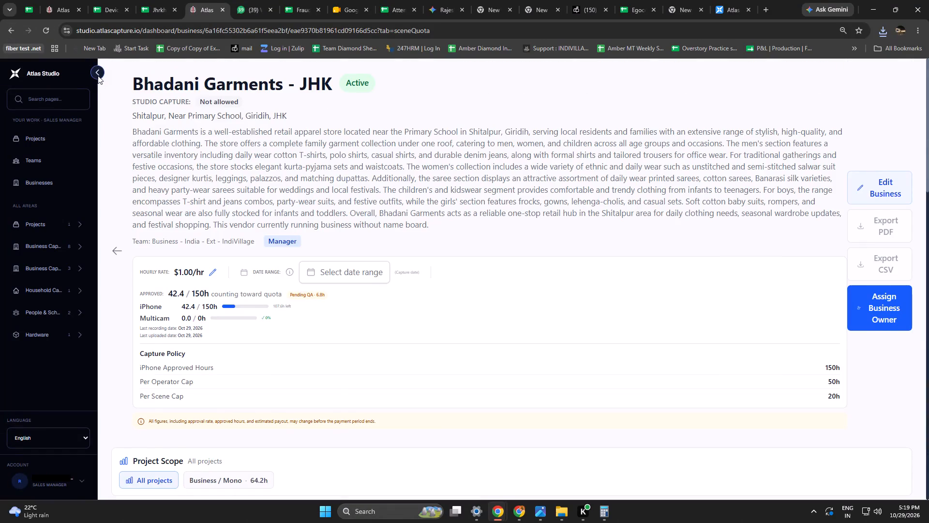
# Search the team businesses on the Sales Dashboard for Gupta Garments - JHK.
pyautogui.click(97, 74)
pyautogui.click(17, 73)
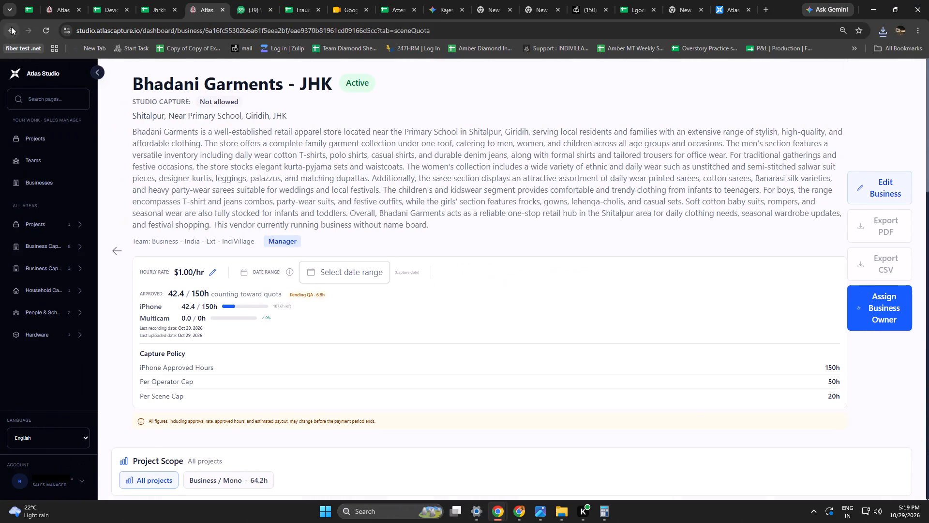
pyautogui.click(11, 27)
pyautogui.click(61, 308)
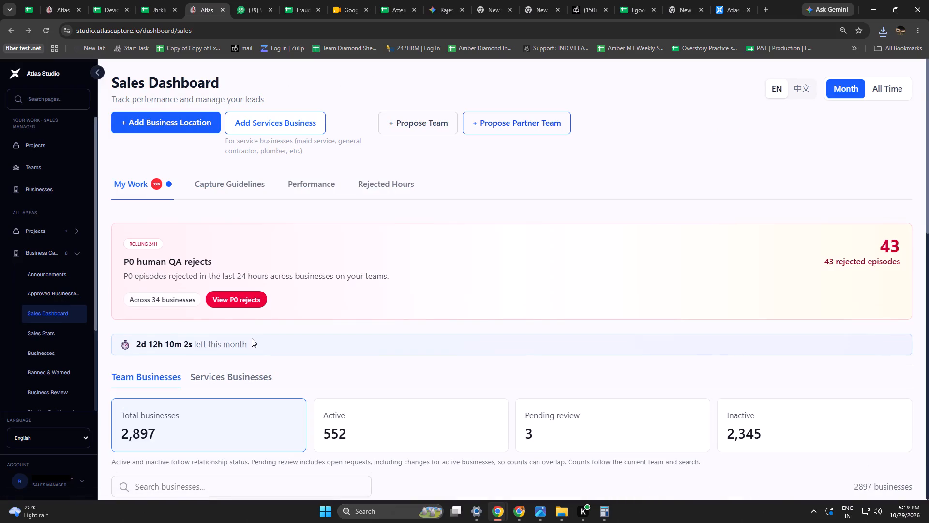
pyautogui.scroll(-2, 254, 355)
pyautogui.click(203, 101)
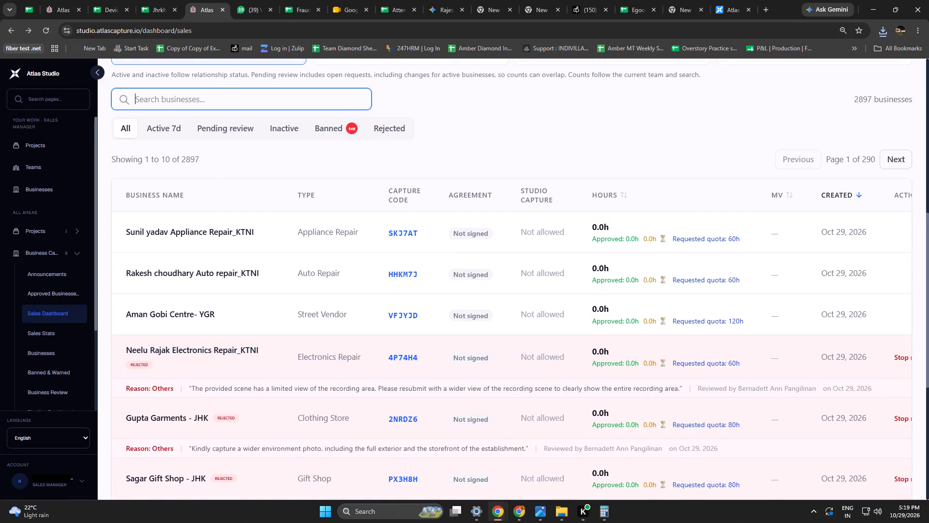
pyautogui.hotkey('ctrl', 'v')
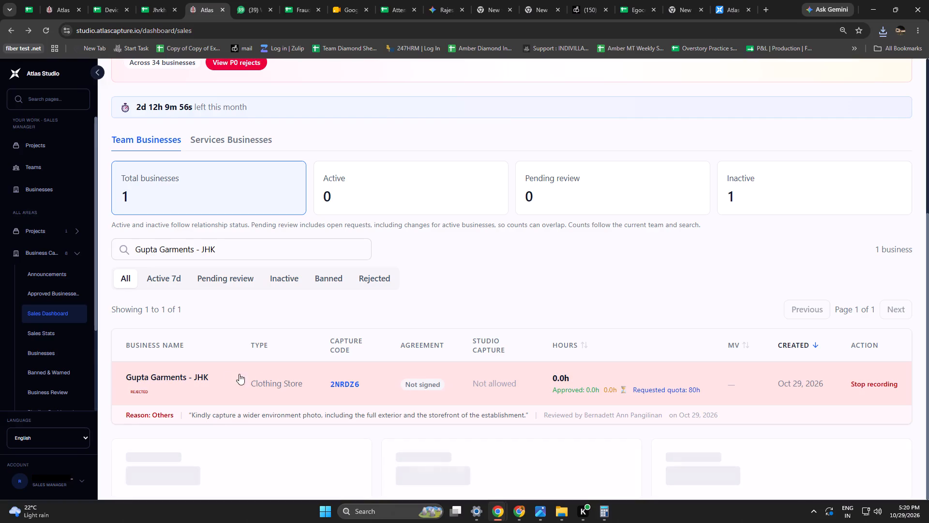
# Request a re-review of the rejected Gupta Garments - JHK, check its business info and continue with it unchanged.
pyautogui.click(277, 378)
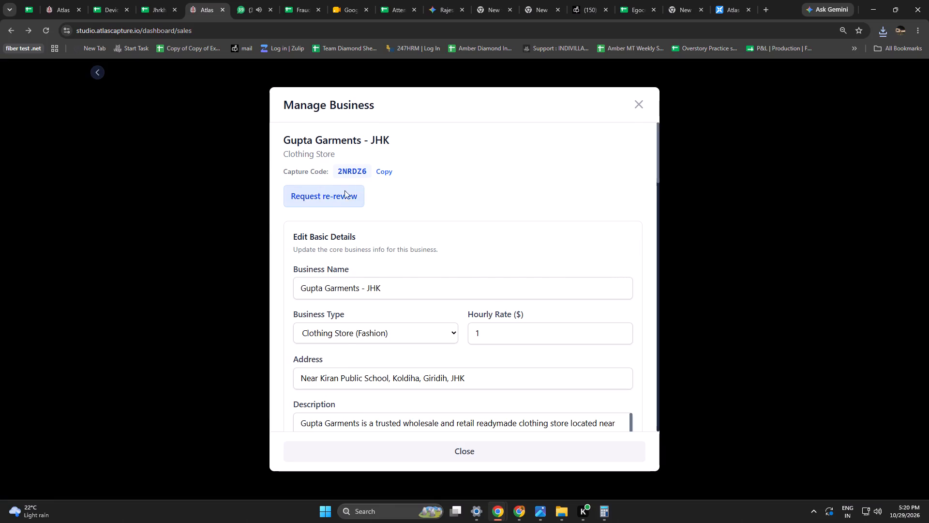
pyautogui.click(338, 196)
pyautogui.click(383, 318)
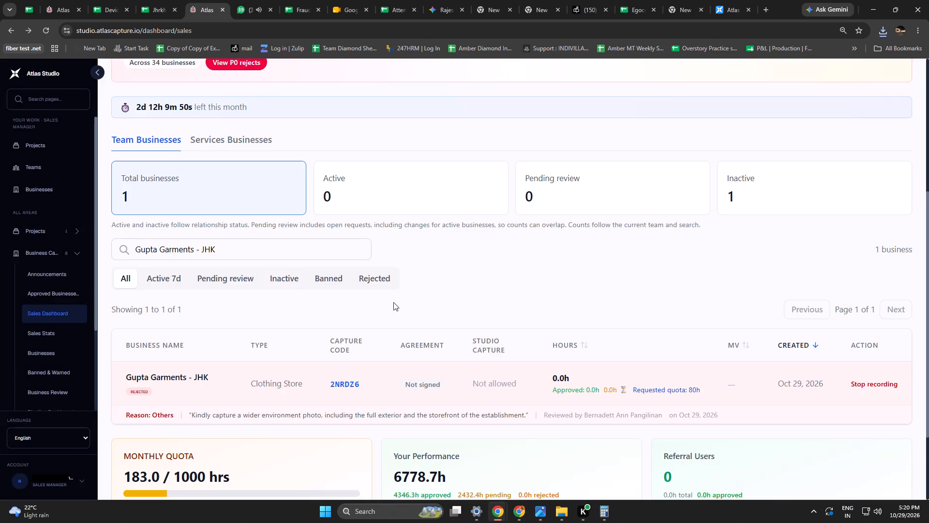
pyautogui.scroll(-2, 428, 292)
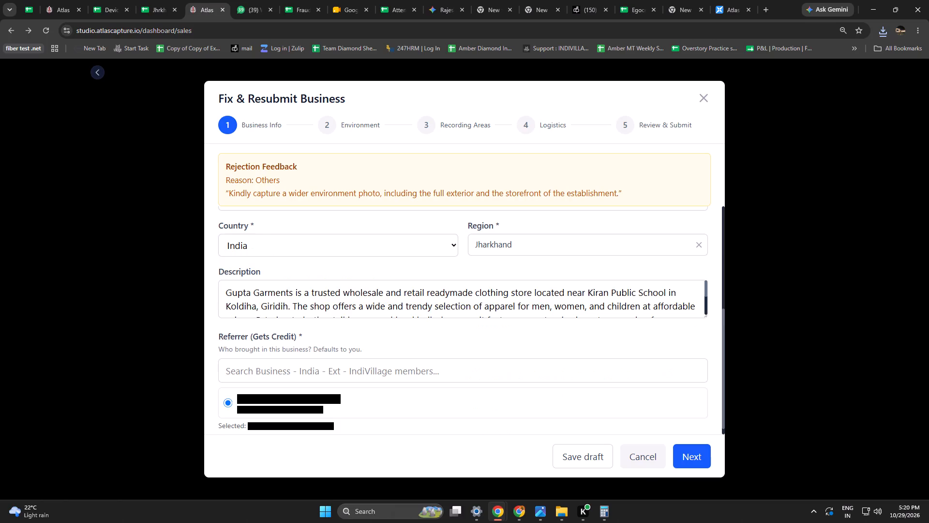
pyautogui.scroll(-2, 491, 297)
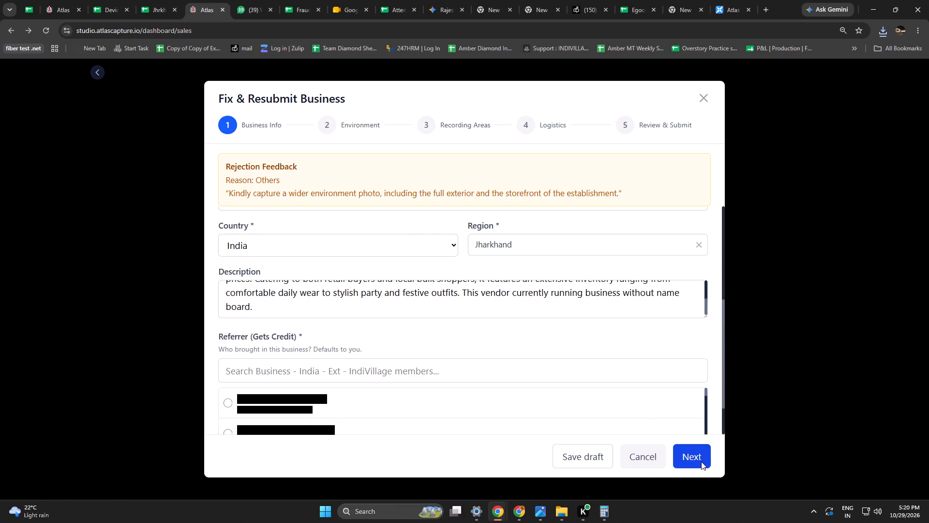
pyautogui.click(701, 461)
# Upload WhatsApp Image 2026-10-29 at 17.15.02 as the environment photo and advance to the final review stage.
pyautogui.click(339, 281)
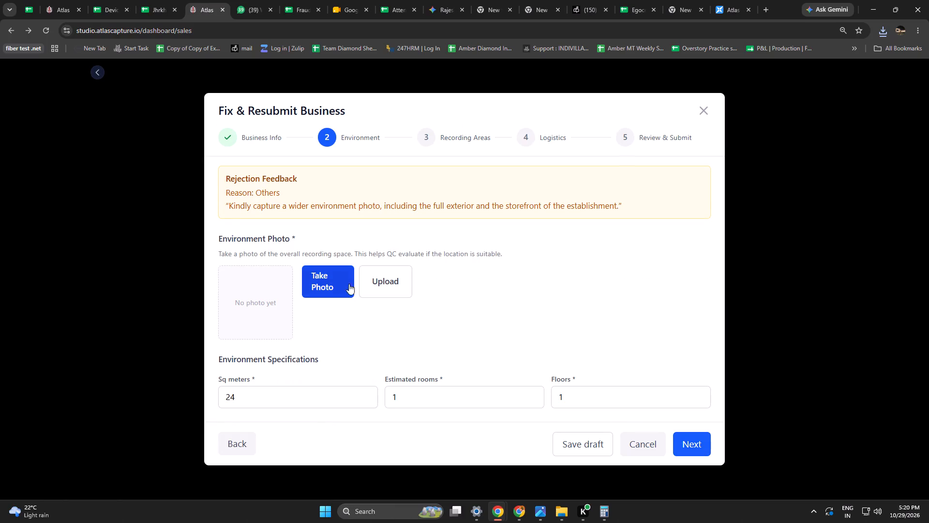
pyautogui.click(390, 284)
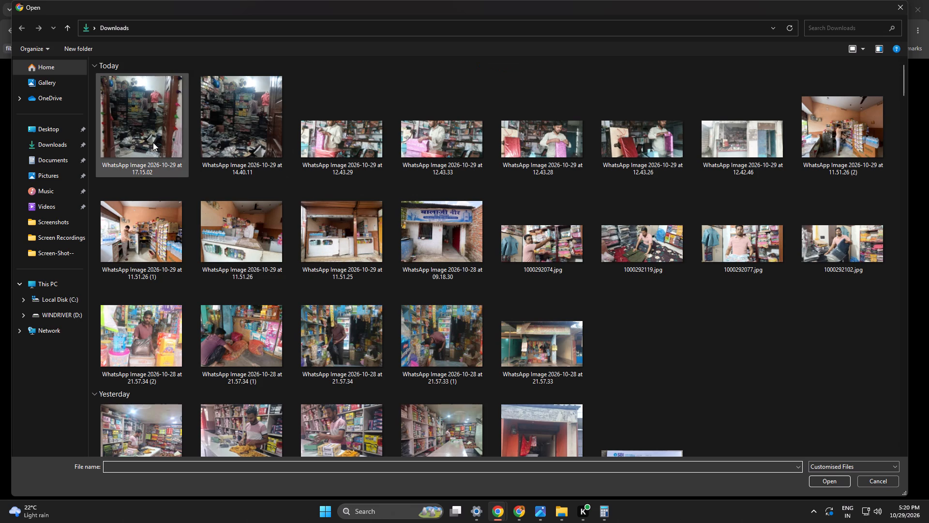
pyautogui.click(153, 142)
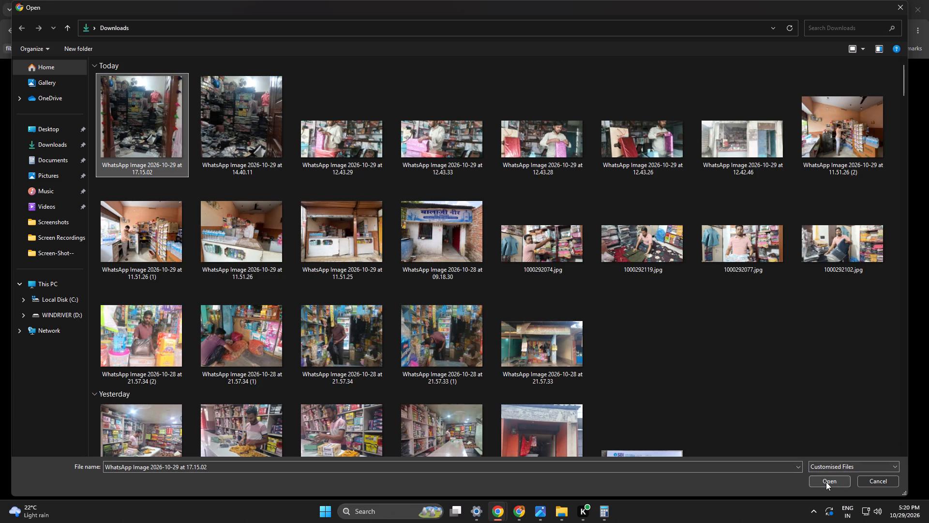
pyautogui.click(826, 482)
pyautogui.click(689, 442)
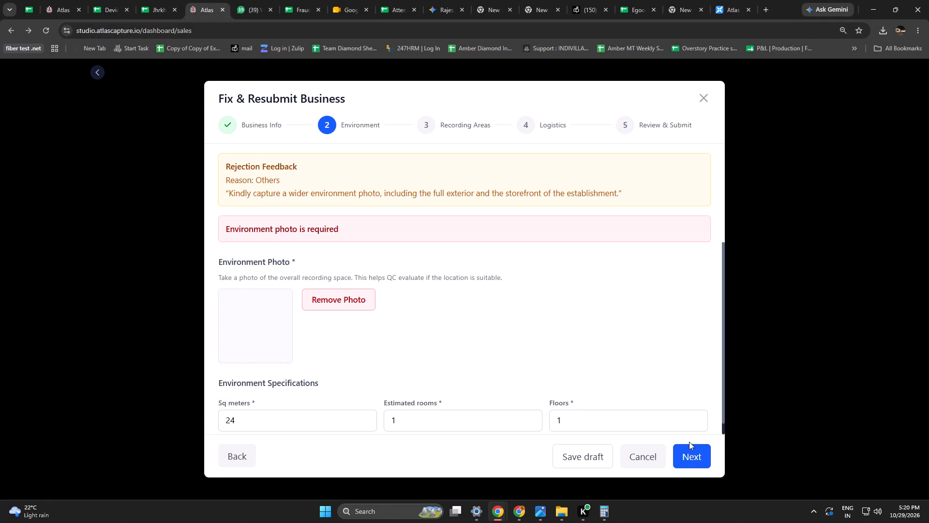
pyautogui.scroll(-3, 483, 355)
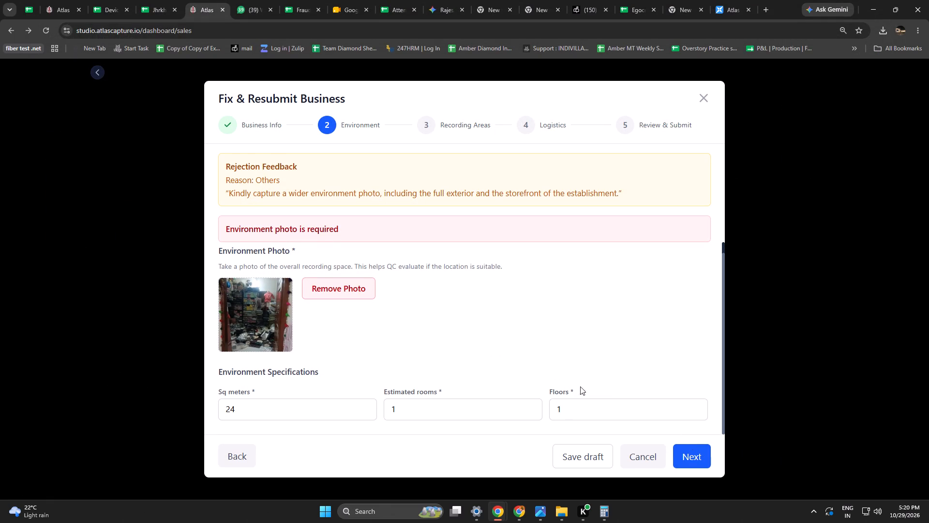
pyautogui.click(695, 457)
pyautogui.doubleClick(695, 457)
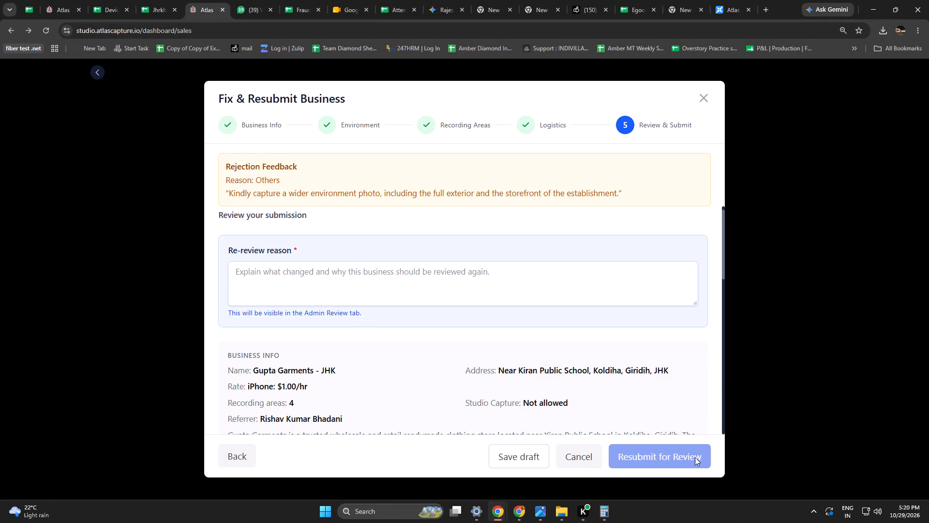
# Ask Gemini to write a re-review reason saying the photo was re-uploaded as per feedback.
pyautogui.click(830, 13)
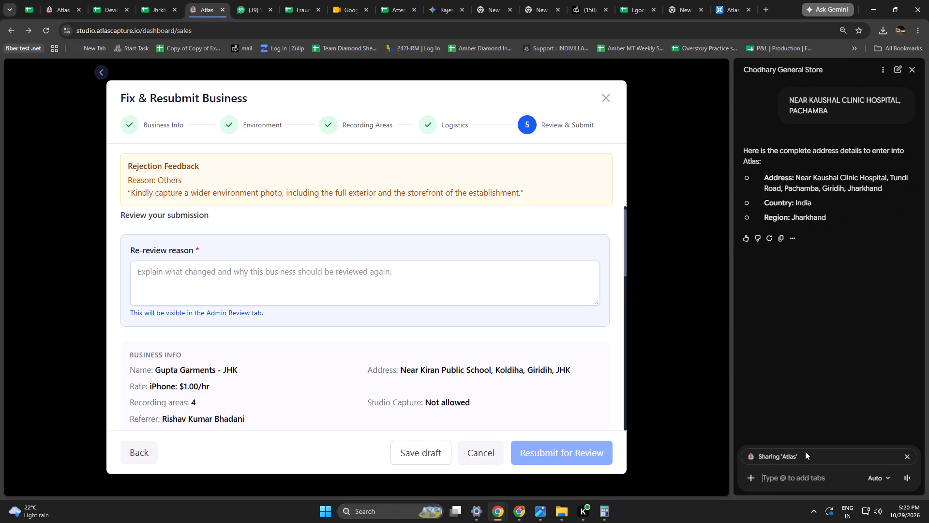
pyautogui.write('write re review reason for')
pyautogui.press('space')
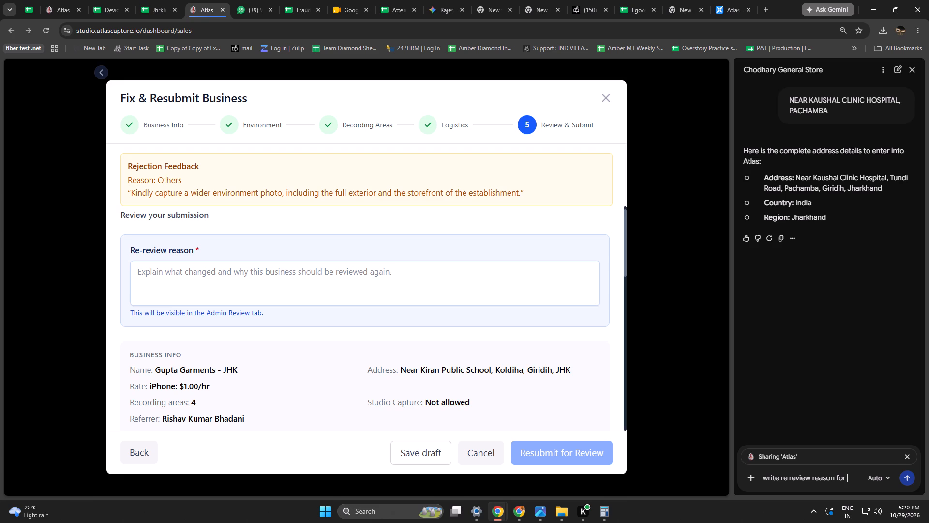
pyautogui.press('BackSpace')
pyautogui.press('BackSpace')
pyautogui.press('BackSpace')
pyautogui.press('BackSpace')
pyautogui.write('i re uplod')
pyautogui.press('space')
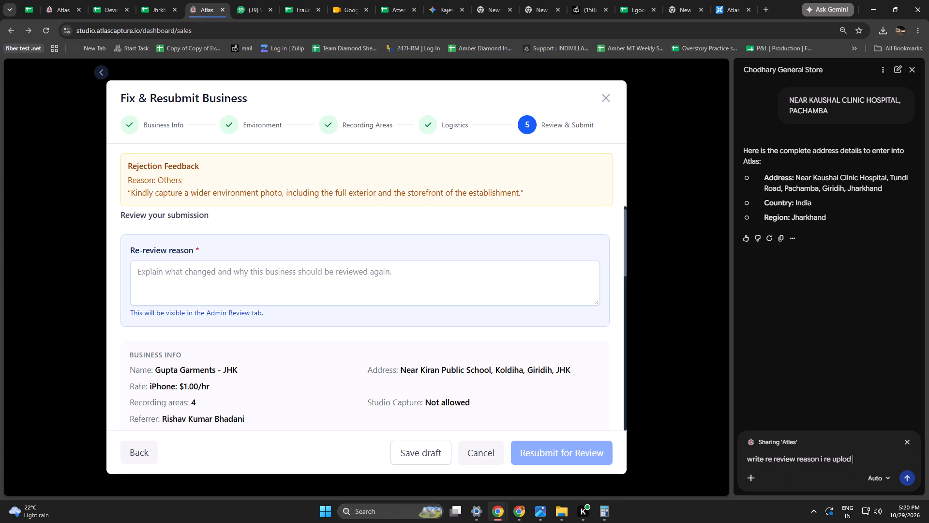
pyautogui.write('it')
pyautogui.press('space')
pyautogui.write('as per feedback')
pyautogui.press('Return')
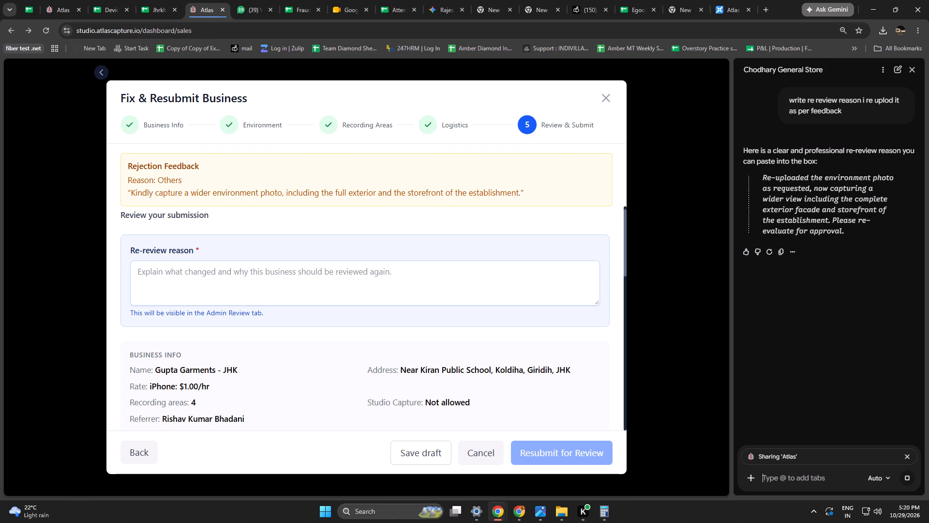
# Copy Gemini's suggested text into the re-review reason and resubmit Gupta Garments - JHK for review.
pyautogui.moveTo(848, 233); pyautogui.dragTo(841, 238)
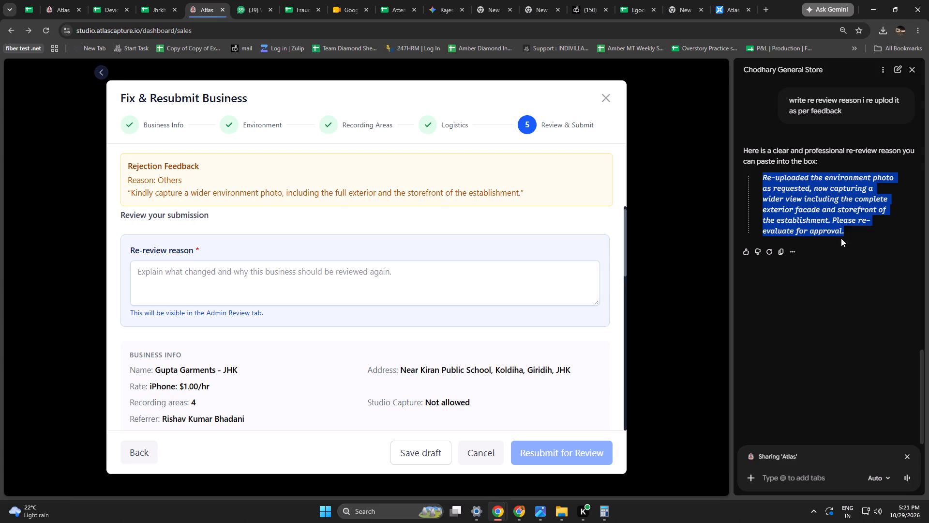
pyautogui.moveTo(841, 238); pyautogui.dragTo(842, 238)
pyautogui.hotkey('ctrl', 'c')
pyautogui.click(134, 271)
pyautogui.hotkey('ctrl', 'v')
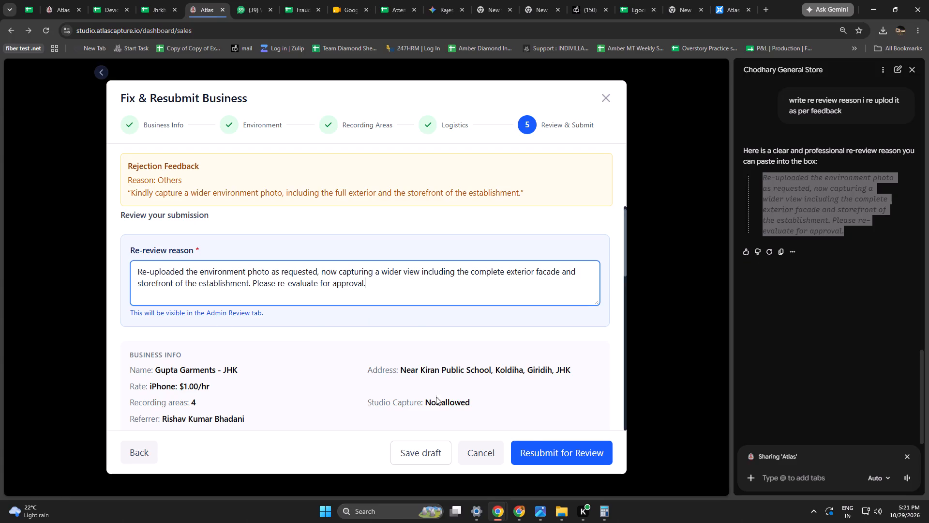
pyautogui.click(530, 452)
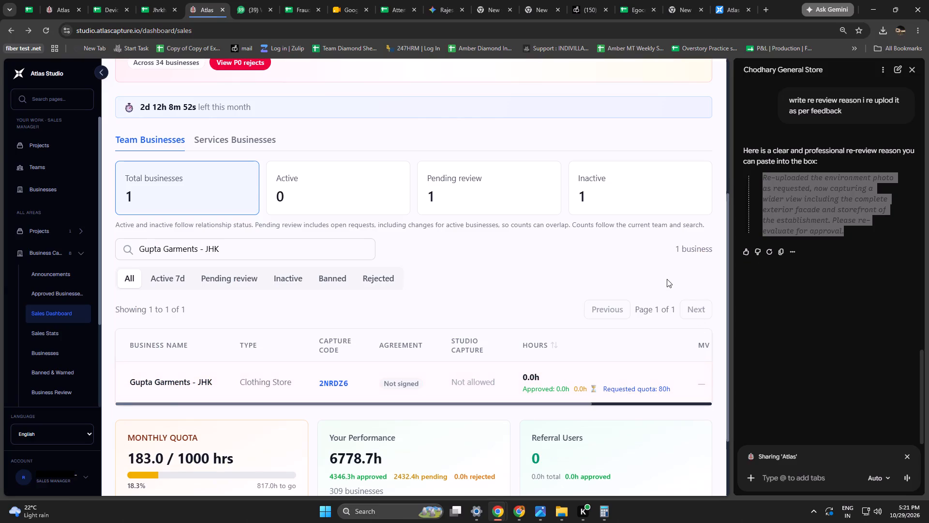
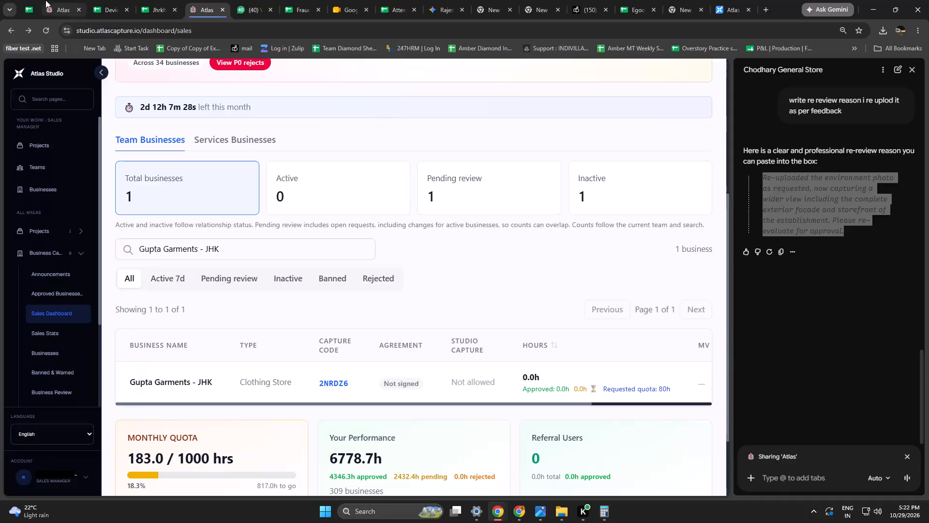
# Switch to the Approved Business List in the Vendors/Device_Business Details spreadsheet.
pyautogui.click(27, 0)
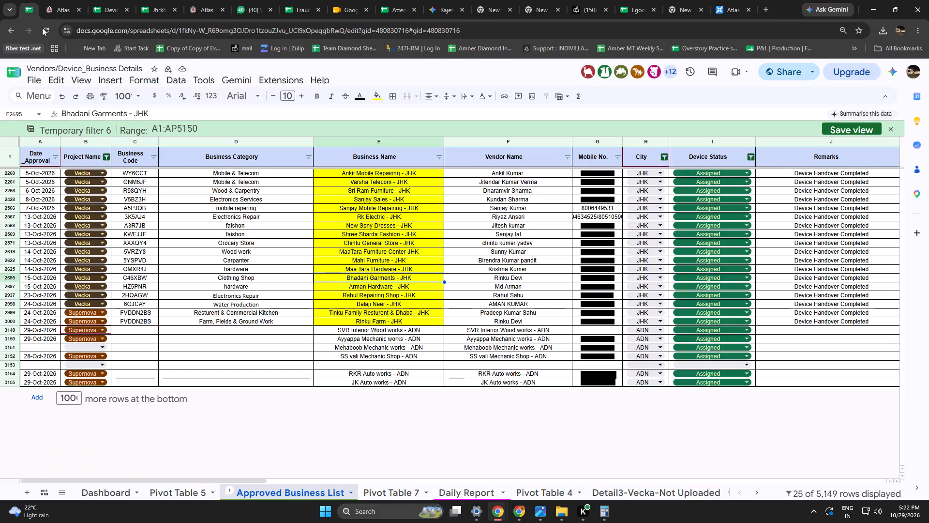
pyautogui.click(551, 416)
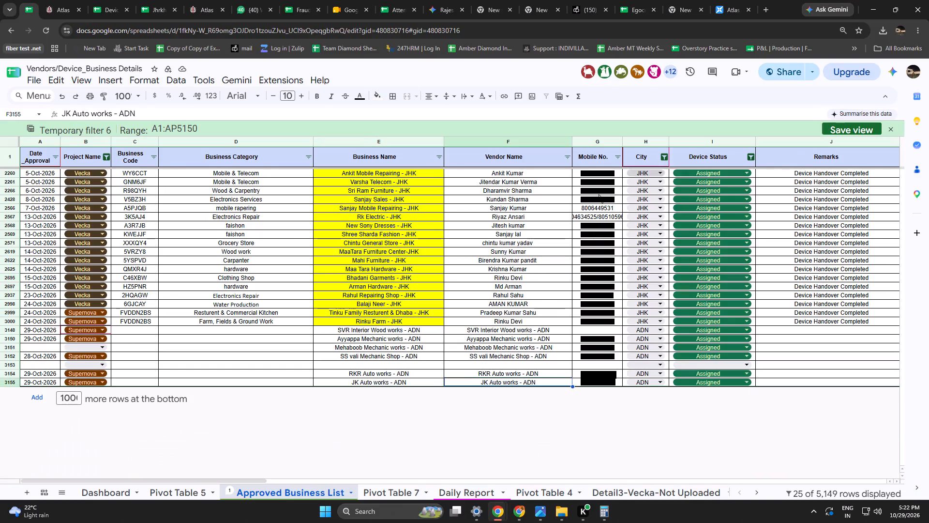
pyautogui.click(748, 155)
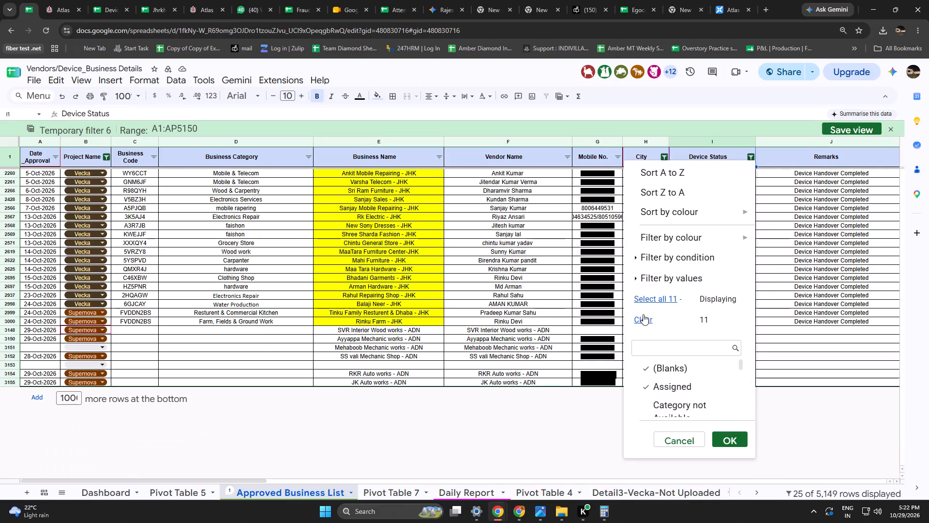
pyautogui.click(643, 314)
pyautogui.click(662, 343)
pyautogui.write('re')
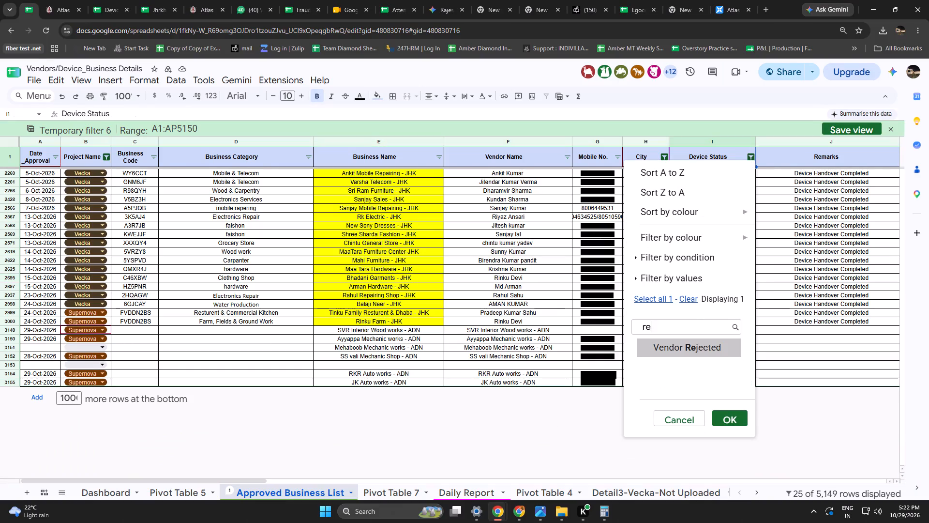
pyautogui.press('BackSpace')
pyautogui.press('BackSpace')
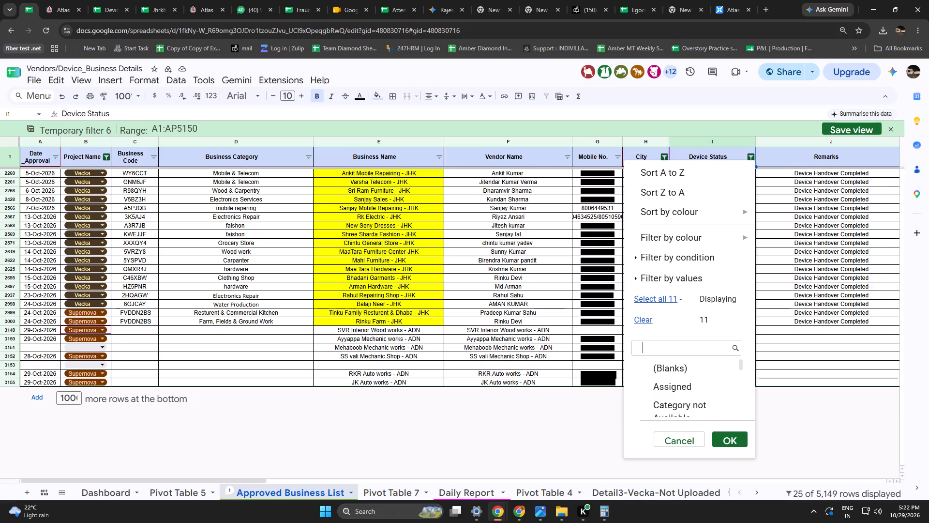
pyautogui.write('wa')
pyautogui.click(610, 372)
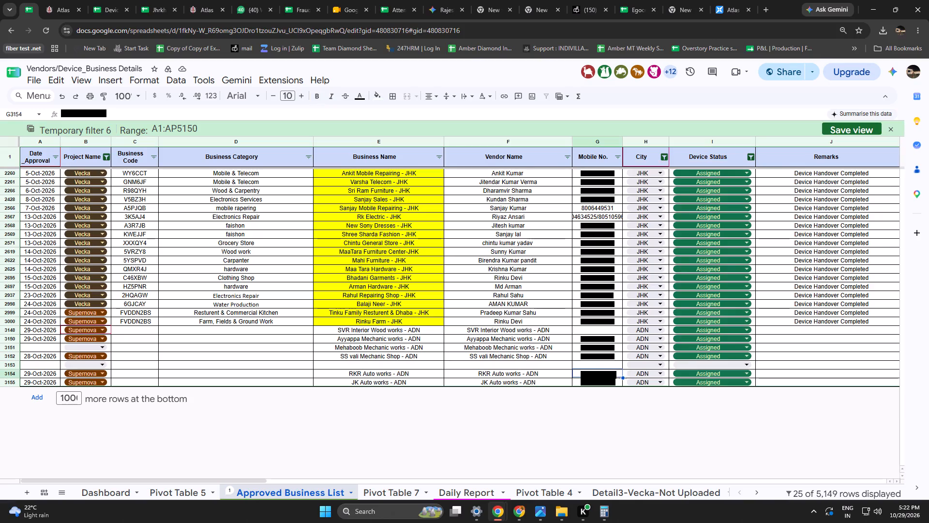
# Filter the Device Status column of the business list to show only Waiting for Approval.
pyautogui.click(753, 155)
pyautogui.click(678, 344)
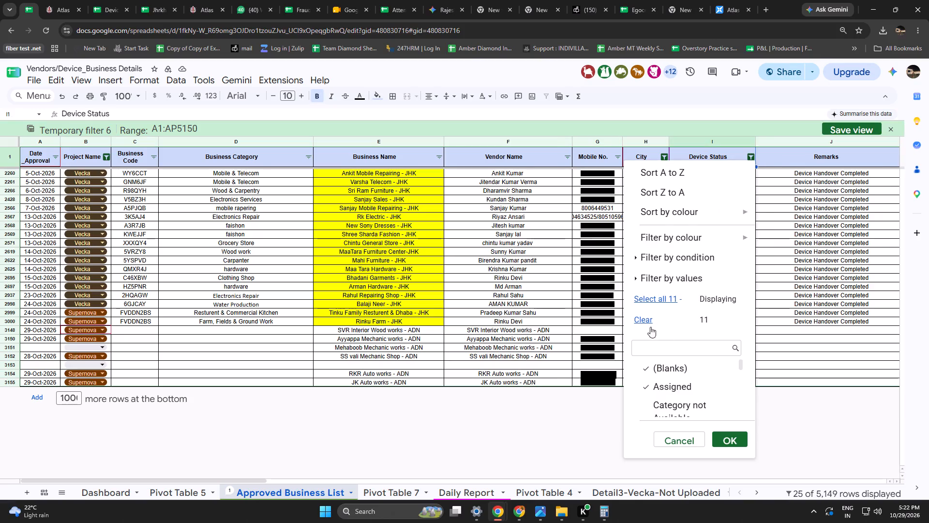
pyautogui.click(647, 321)
pyautogui.click(650, 346)
pyautogui.write('wa')
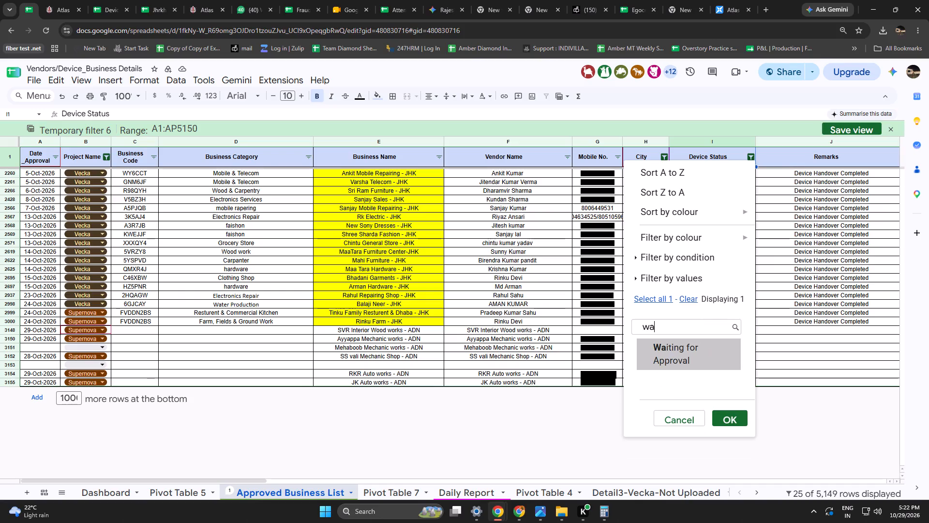
pyautogui.click(662, 355)
pyautogui.click(731, 416)
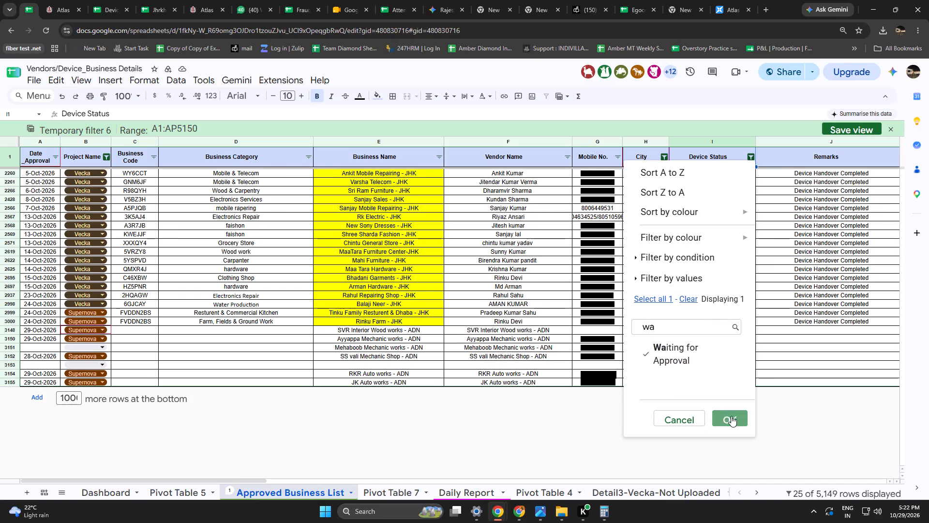
pyautogui.click(619, 250)
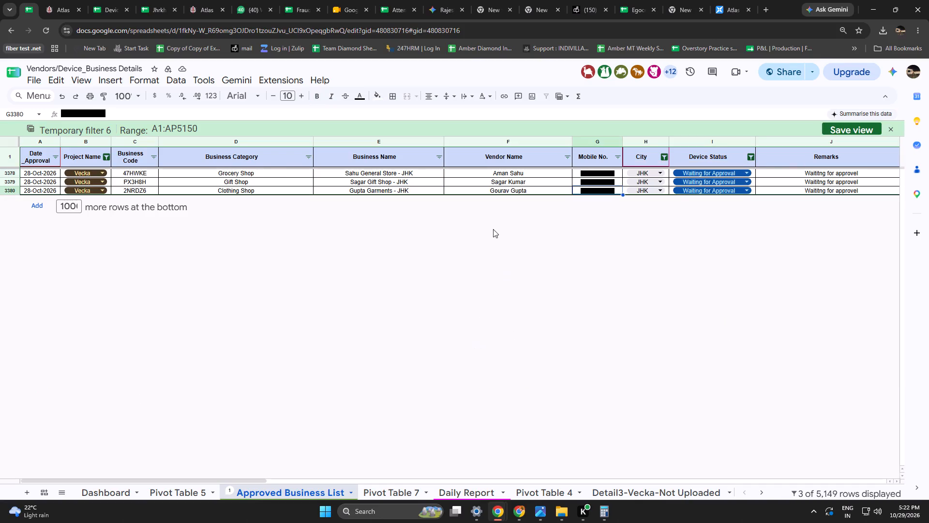
# Set the device status of Sahu General Store - JHK to Not Assigned and replace its remark with "Device not avalible".
pyautogui.click(687, 175)
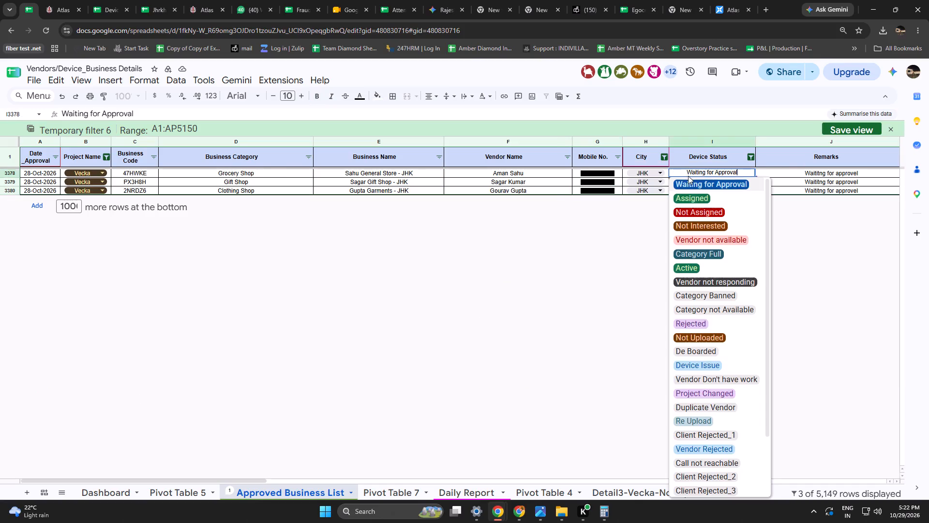
pyautogui.click(689, 211)
pyautogui.click(842, 174)
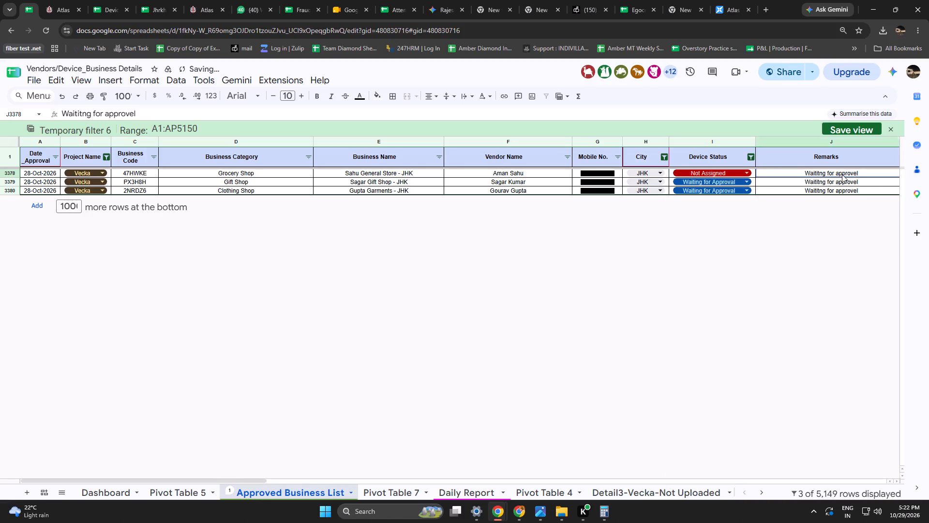
pyautogui.press('BackSpace')
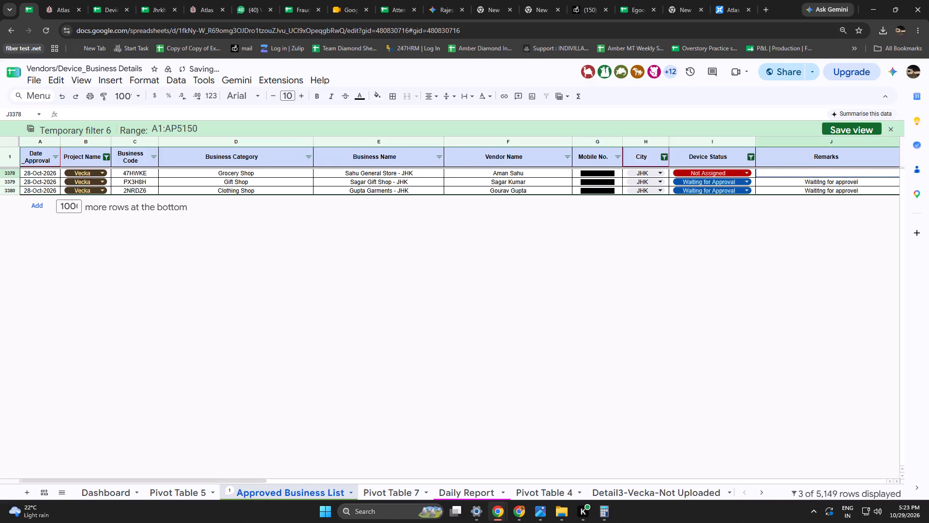
pyautogui.press('Right')
pyautogui.press('Right')
pyautogui.press('Left')
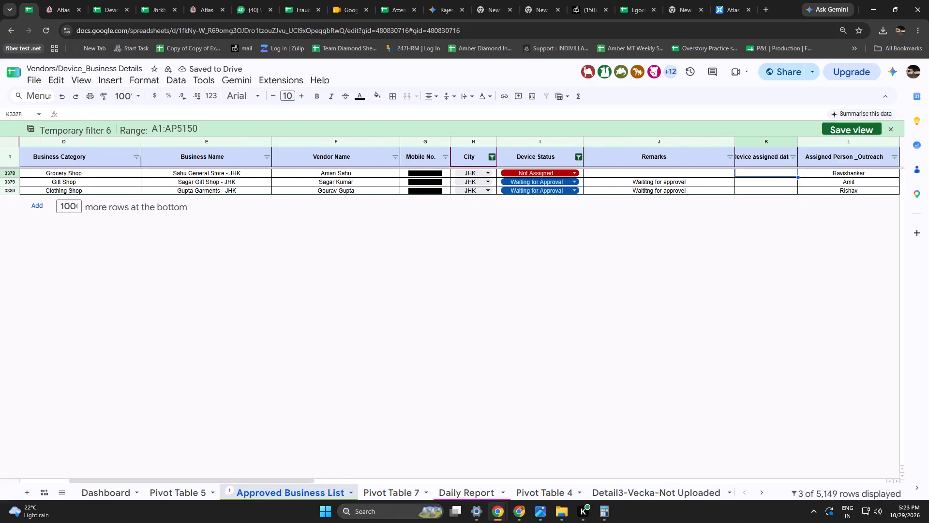
pyautogui.press('Left')
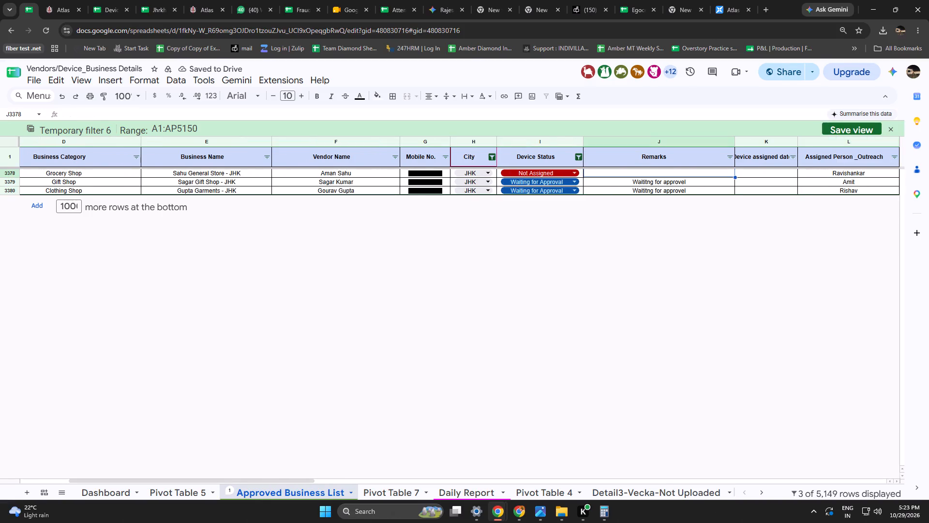
pyautogui.write('Device not avalible')
pyautogui.press('Return')
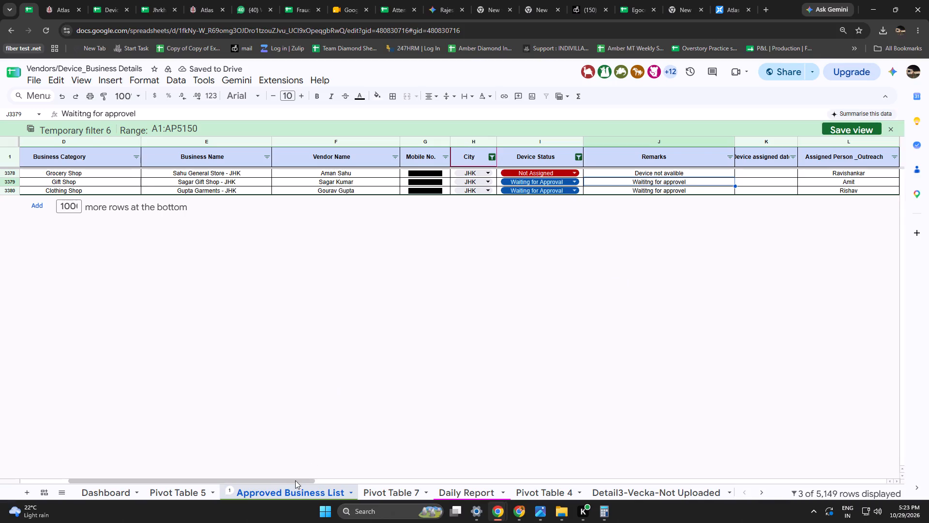
pyautogui.moveTo(297, 479); pyautogui.dragTo(228, 463)
pyautogui.click(359, 373)
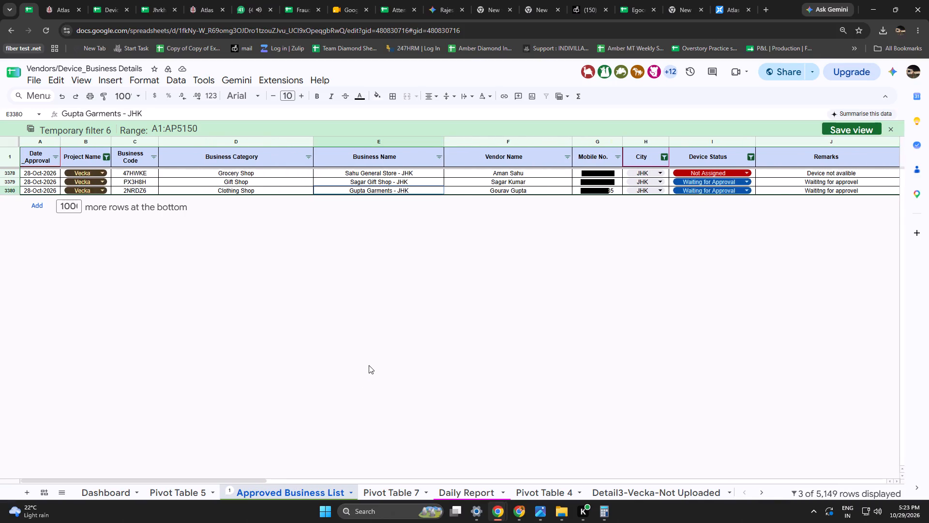
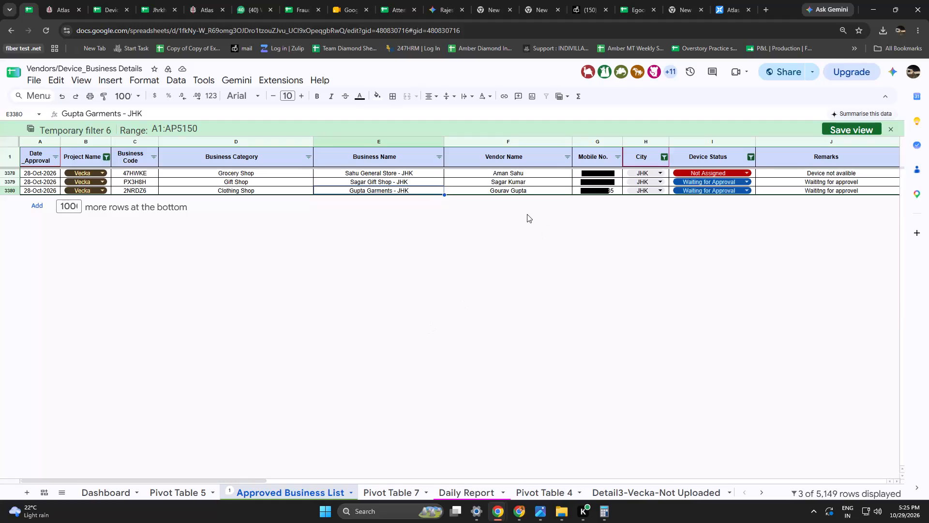
# Review the filtered JHK business rows across the vendor, device status, remarks, assigned outreach person and reject revisit columns.
pyautogui.click(316, 288)
pyautogui.moveTo(552, 171); pyautogui.dragTo(547, 192)
pyautogui.click(544, 275)
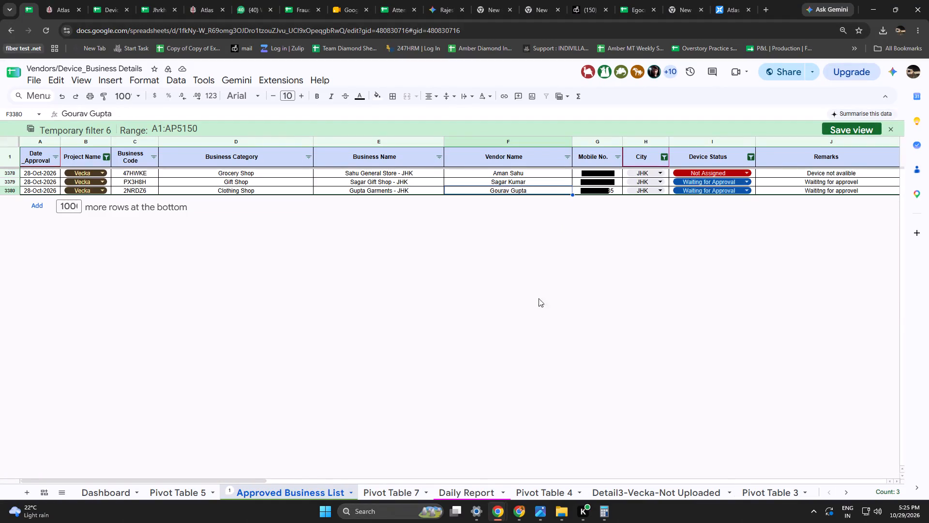
pyautogui.moveTo(261, 481); pyautogui.dragTo(523, 477)
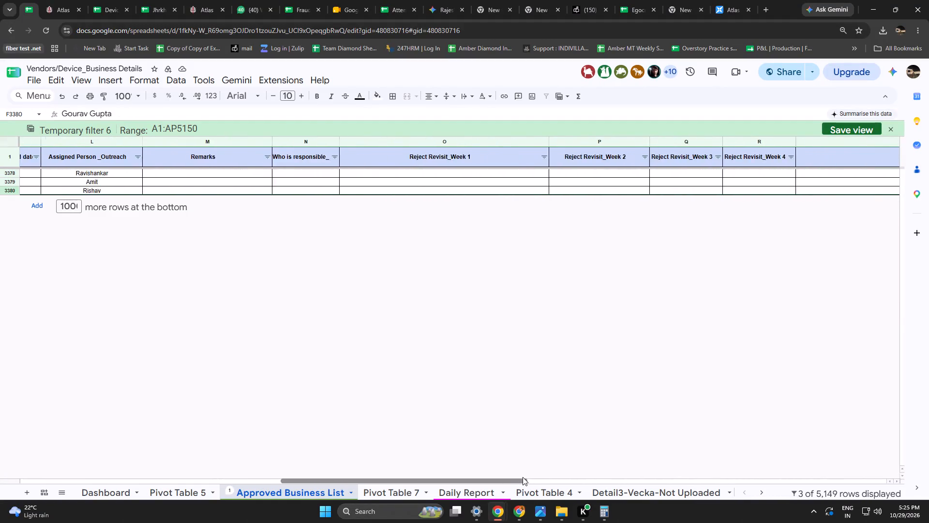
pyautogui.moveTo(523, 477); pyautogui.dragTo(382, 462)
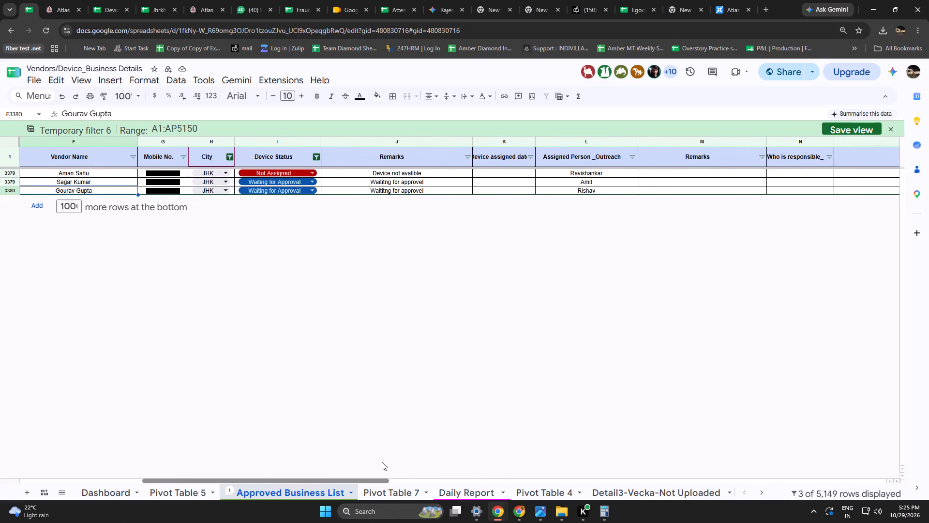
pyautogui.moveTo(382, 462); pyautogui.dragTo(244, 447)
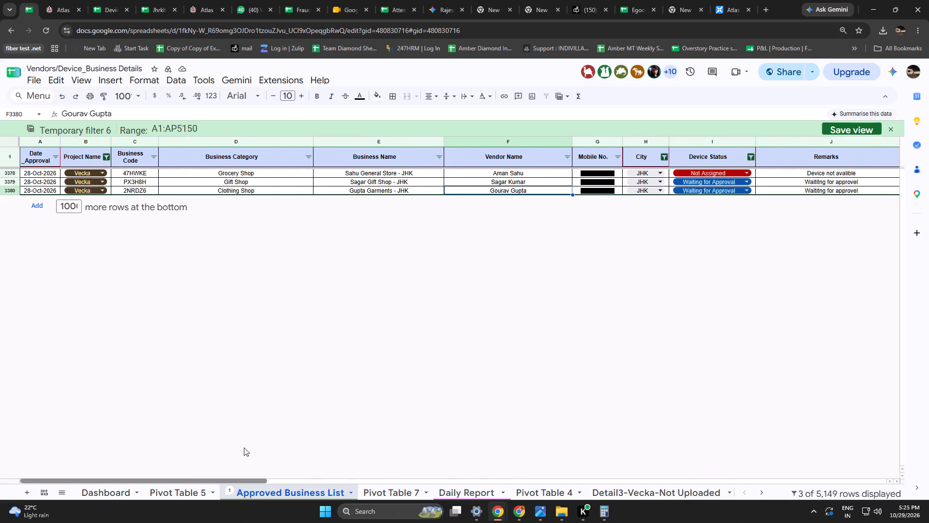
pyautogui.moveTo(244, 447); pyautogui.dragTo(237, 440)
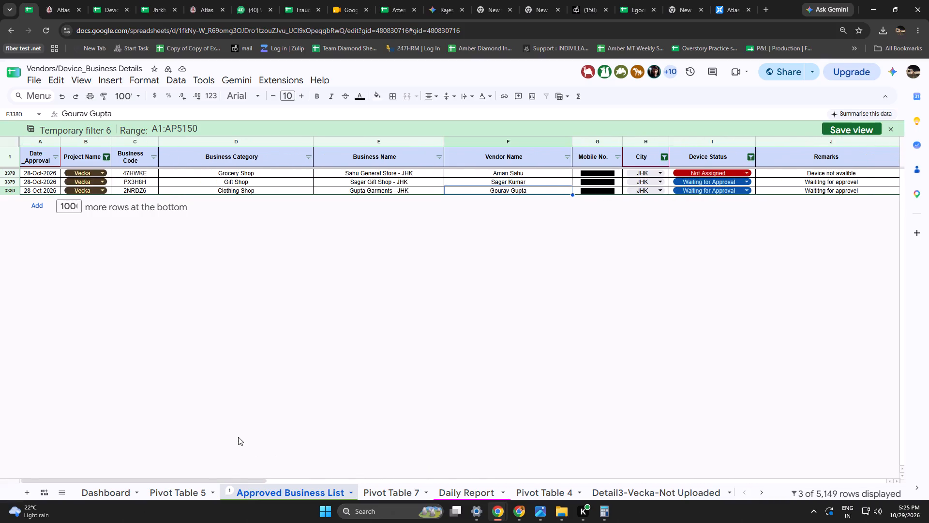
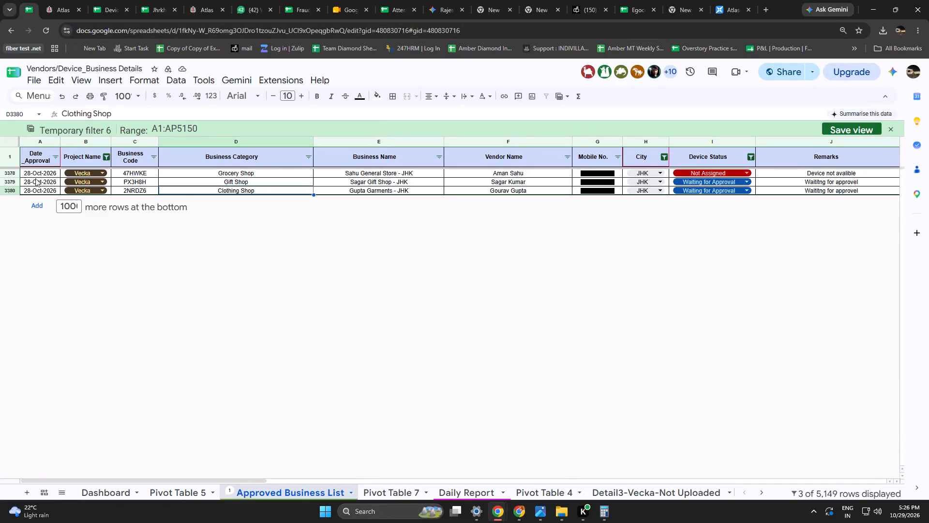
# Close the temporary filter on the Approved Business List without saving the view.
pyautogui.click(896, 131)
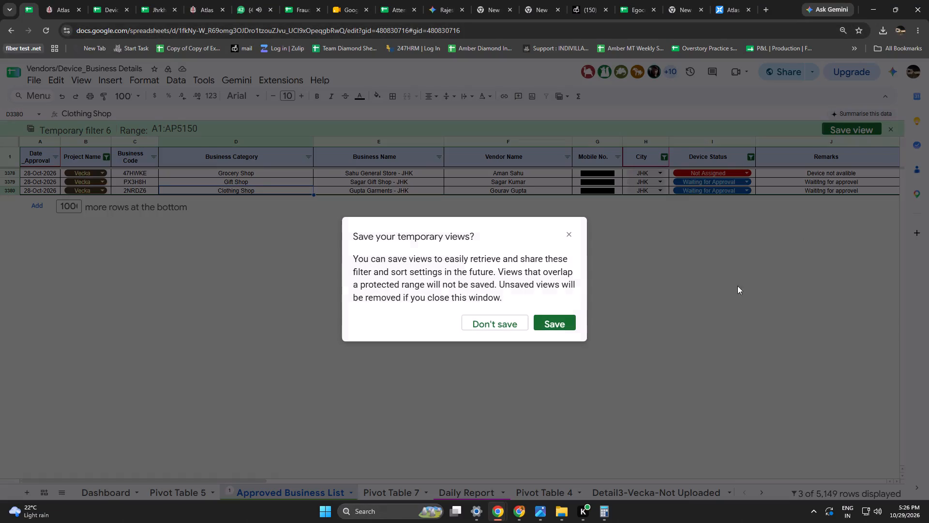
pyautogui.click(509, 325)
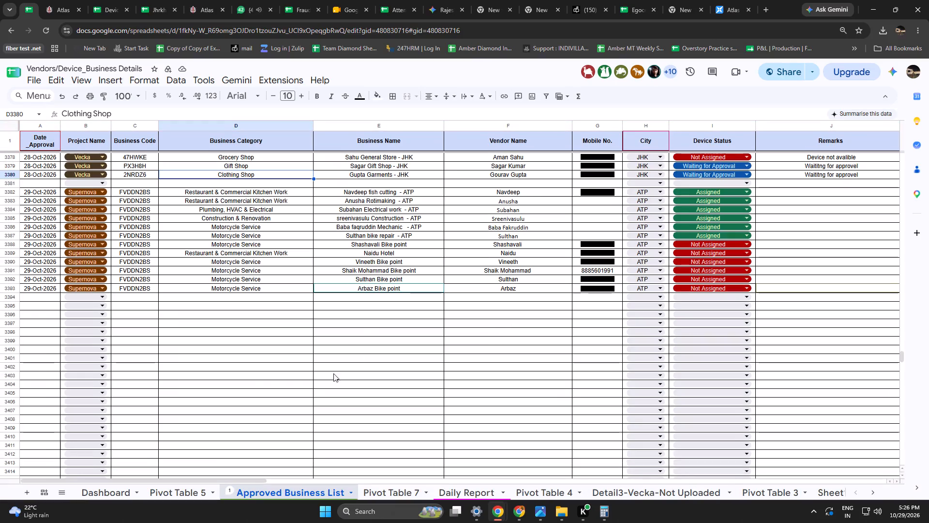
# Create a new temporary filter view covering the entire Approved Business List sheet.
pyautogui.click(12, 125)
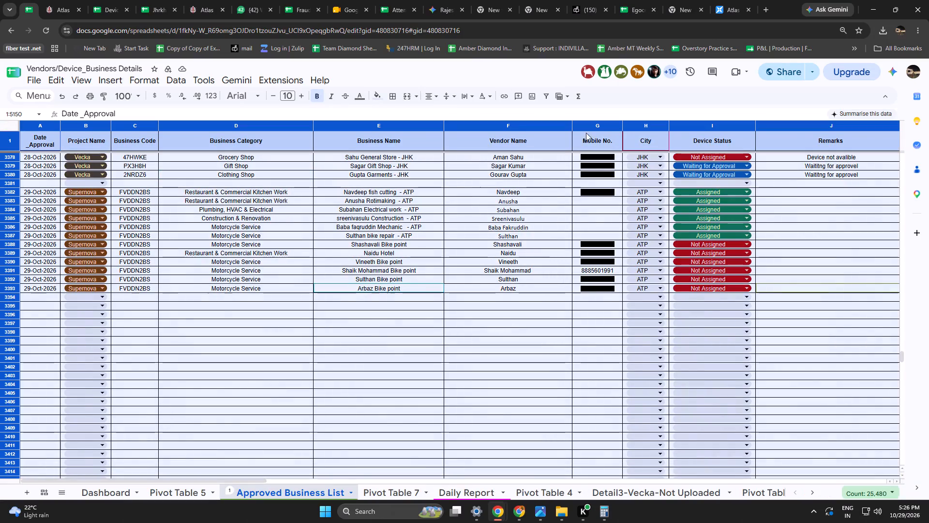
pyautogui.click(562, 97)
pyautogui.click(579, 132)
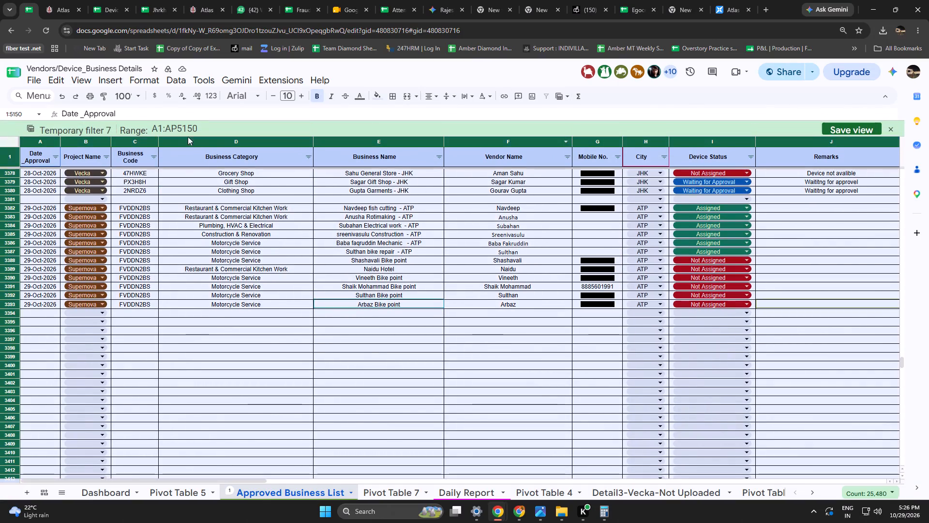